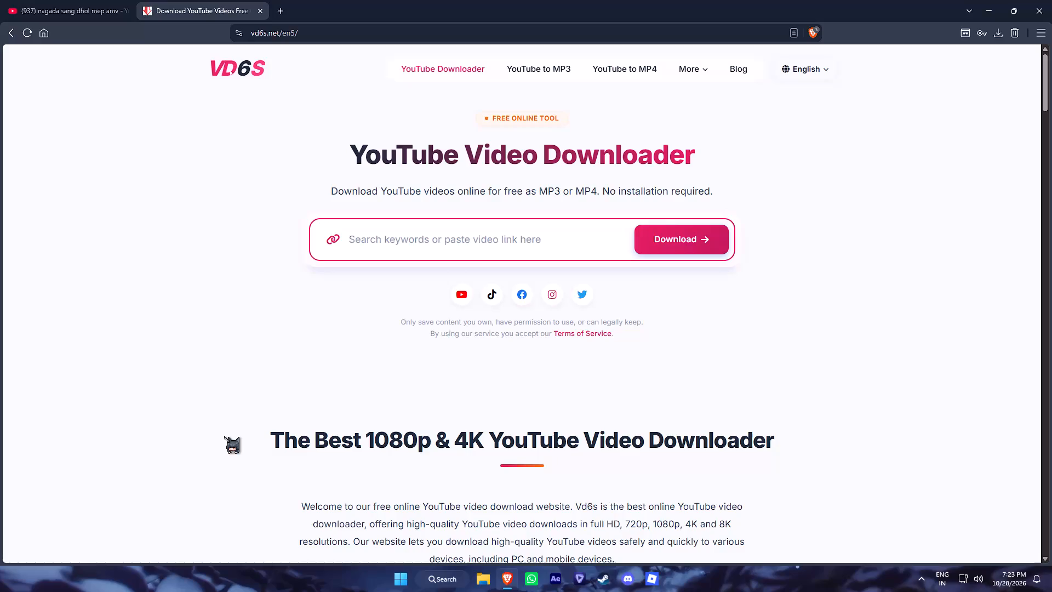
left_click(472, 243)
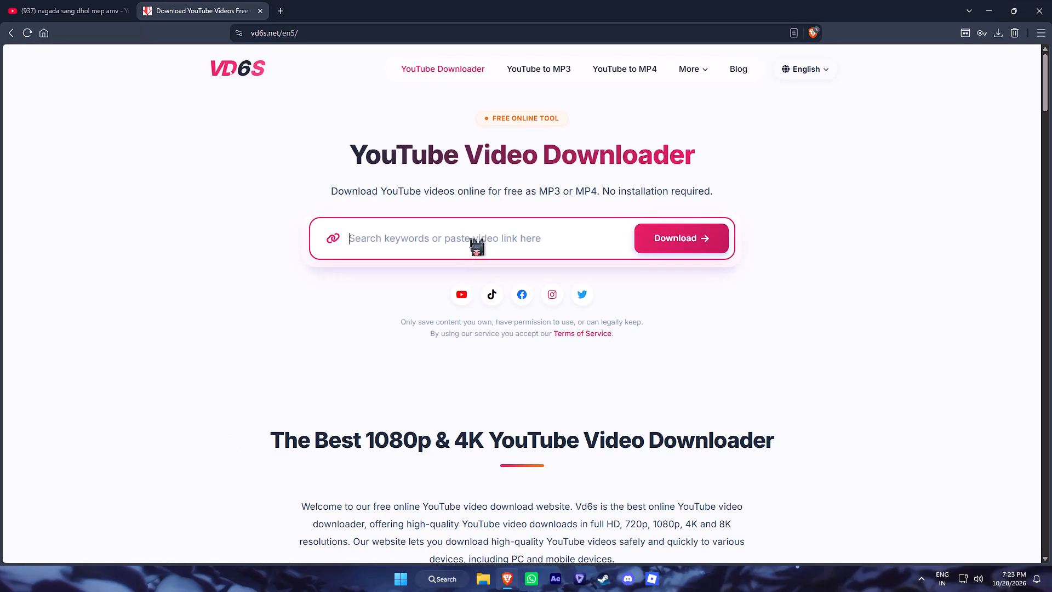
key("ctrl+v")
left_click(677, 253)
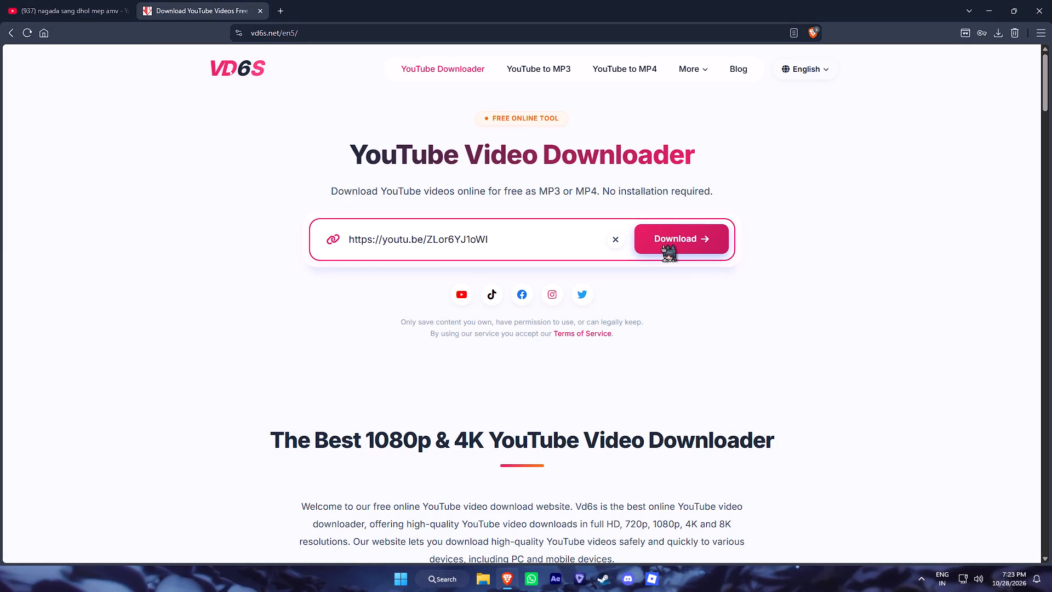
left_click(663, 244)
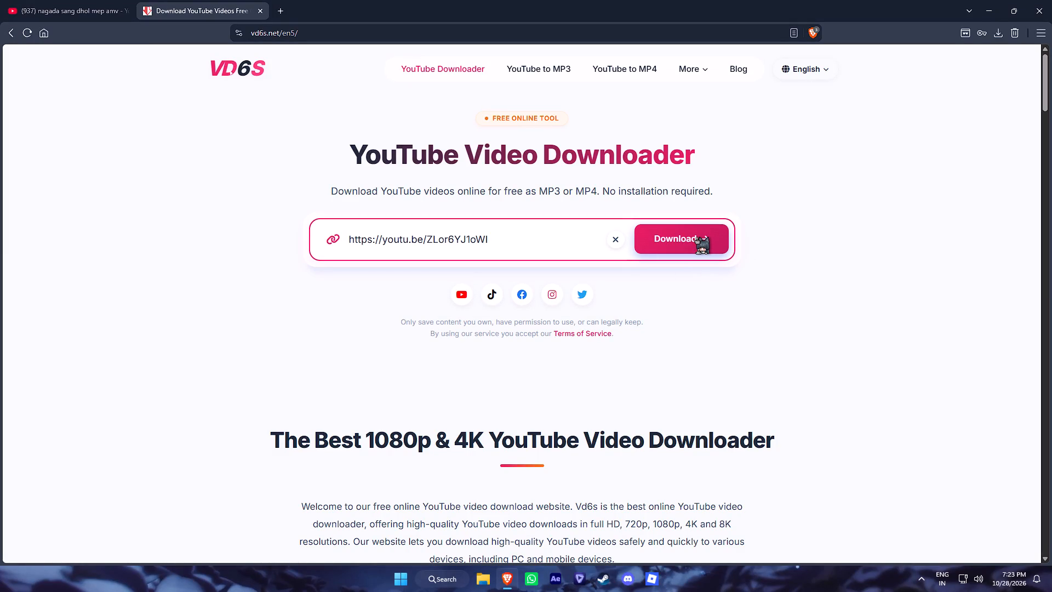
left_click(696, 237)
left_click(512, 235)
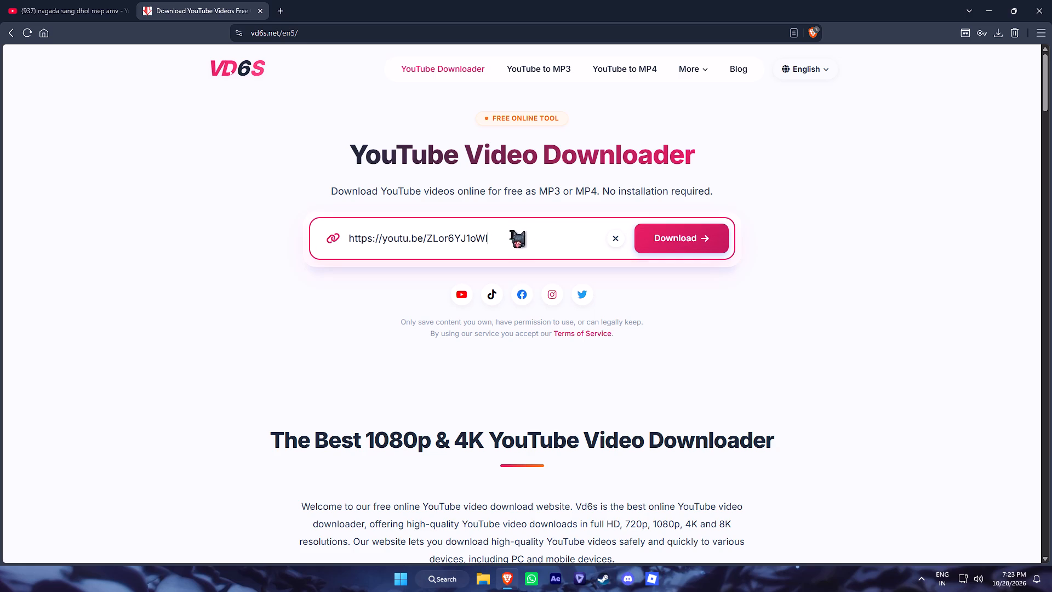
key("Return")
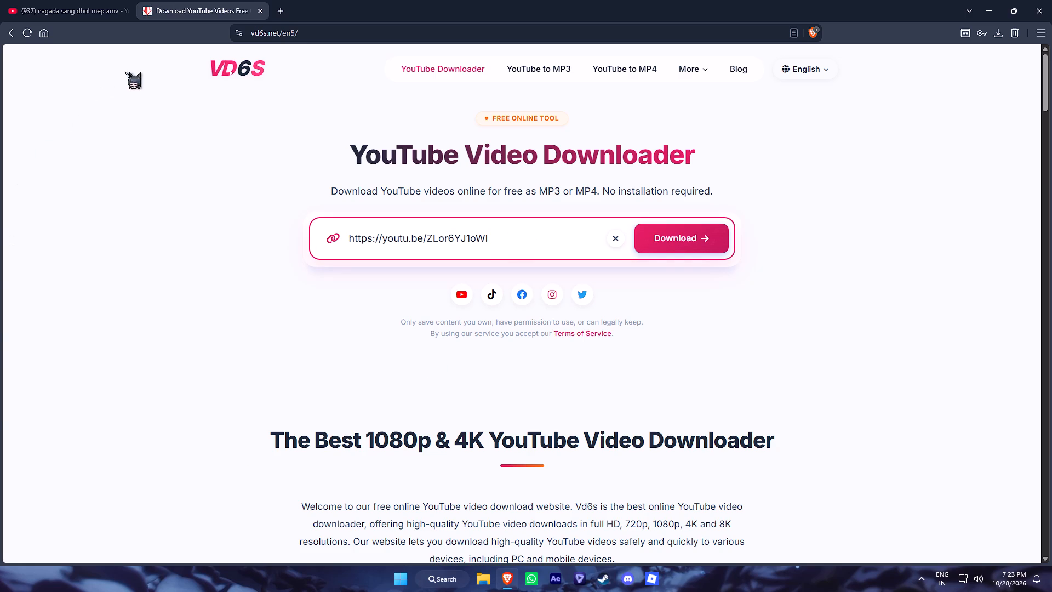
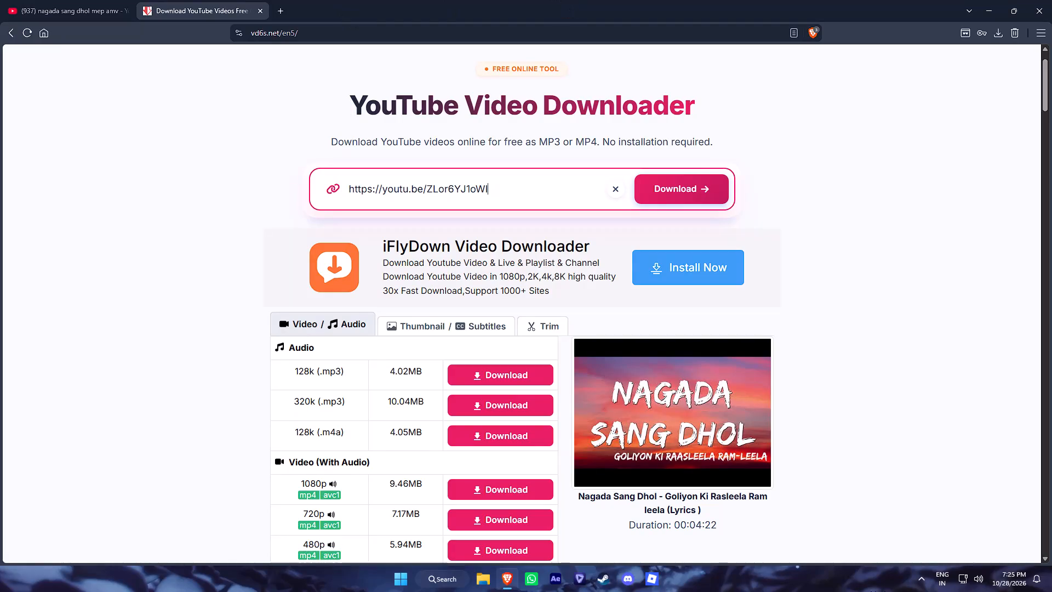
Choose the 320k MP3 audio version of the video and start downloading the prepared file.
left_click(489, 413)
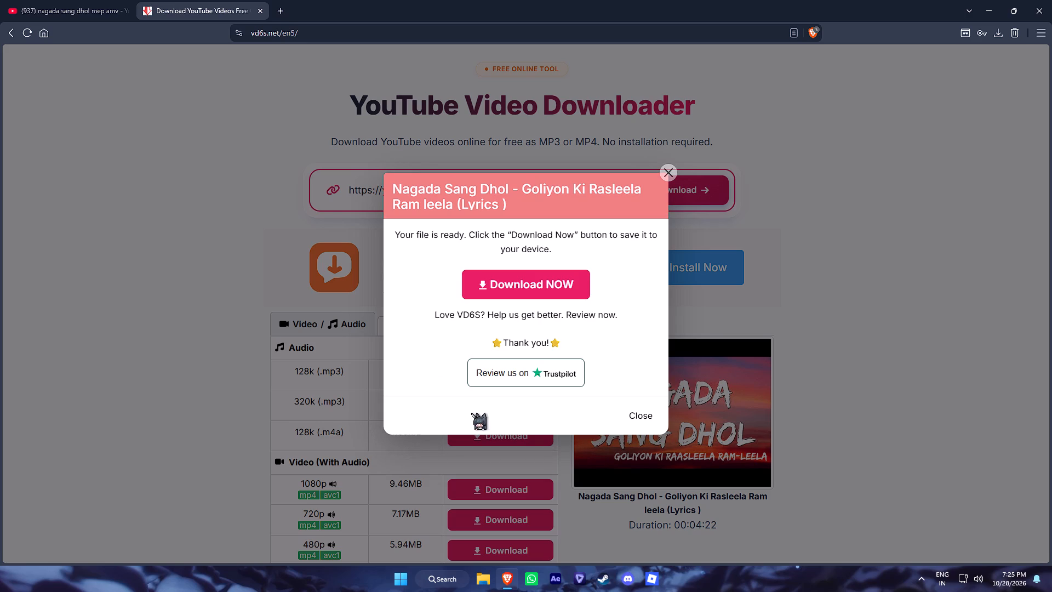
left_click(518, 293)
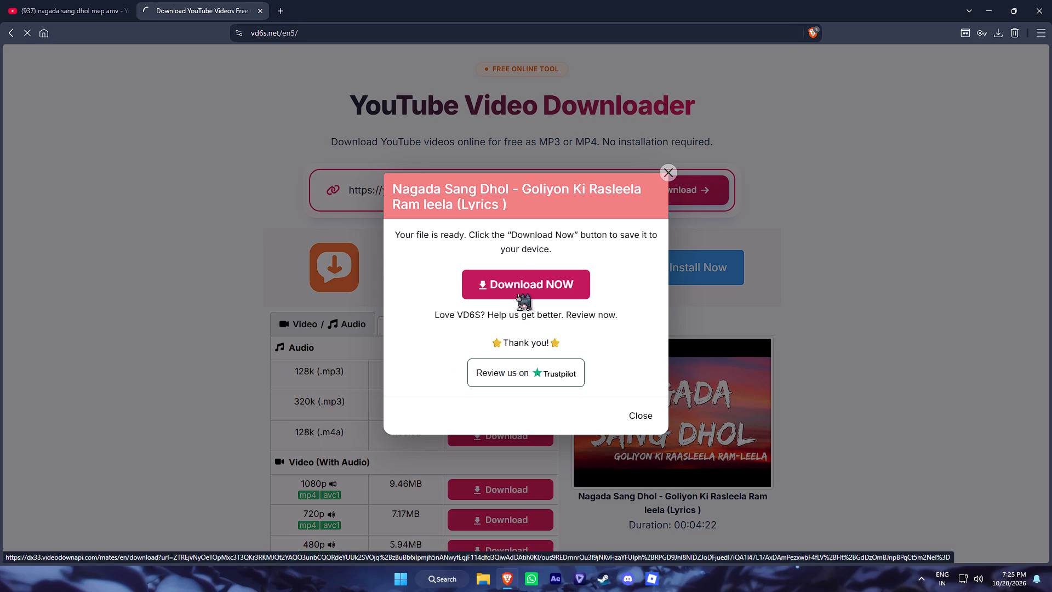
left_click(500, 300)
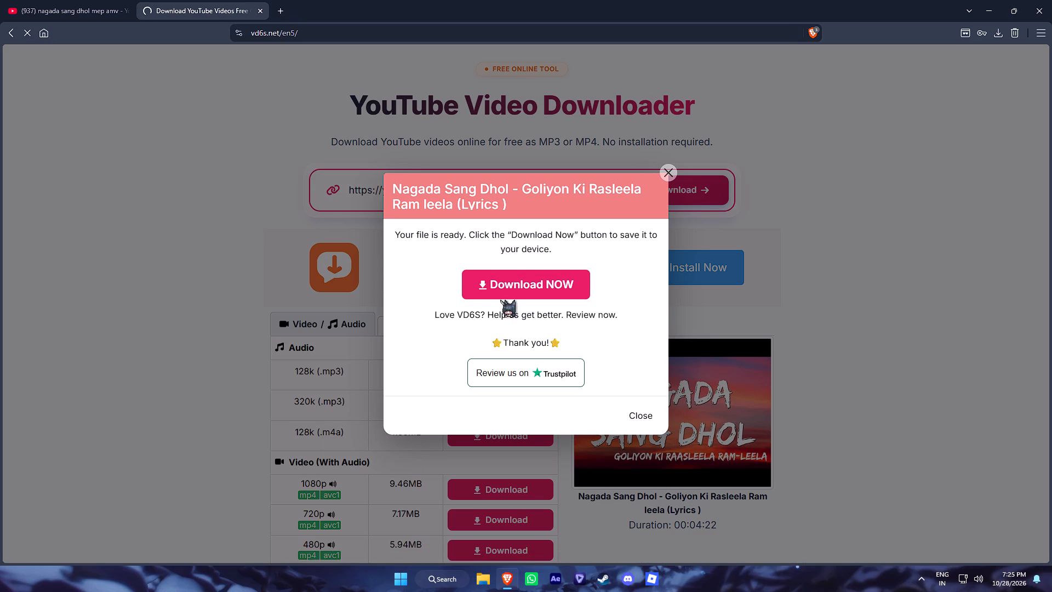
left_click(501, 294)
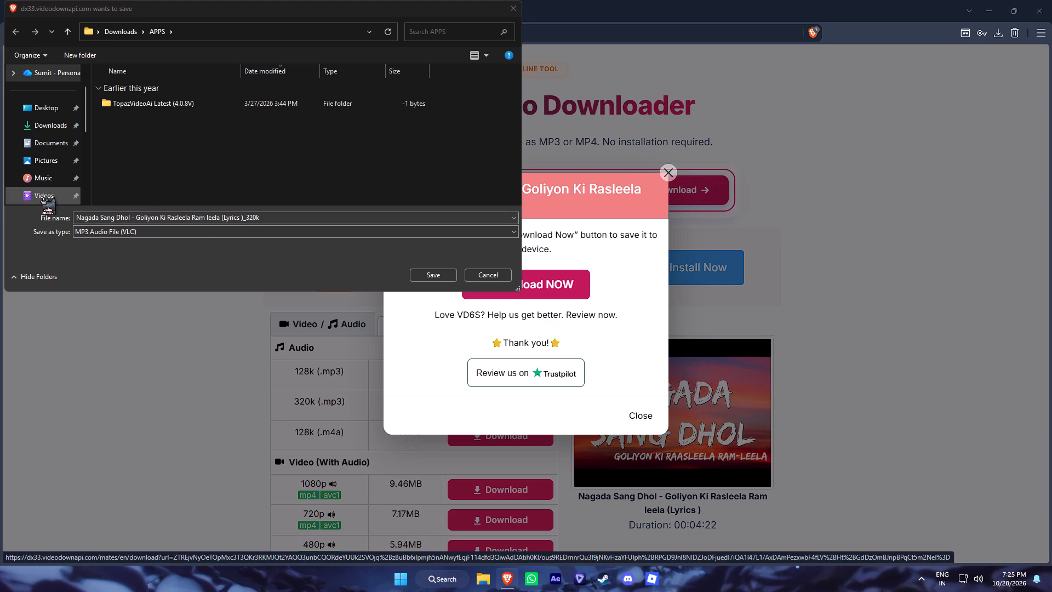
Save the MP3 in the Music folder, shortening its file name to Nagada Sang Dhol.
left_click(41, 174)
left_click_drag(287, 219, 283, 219)
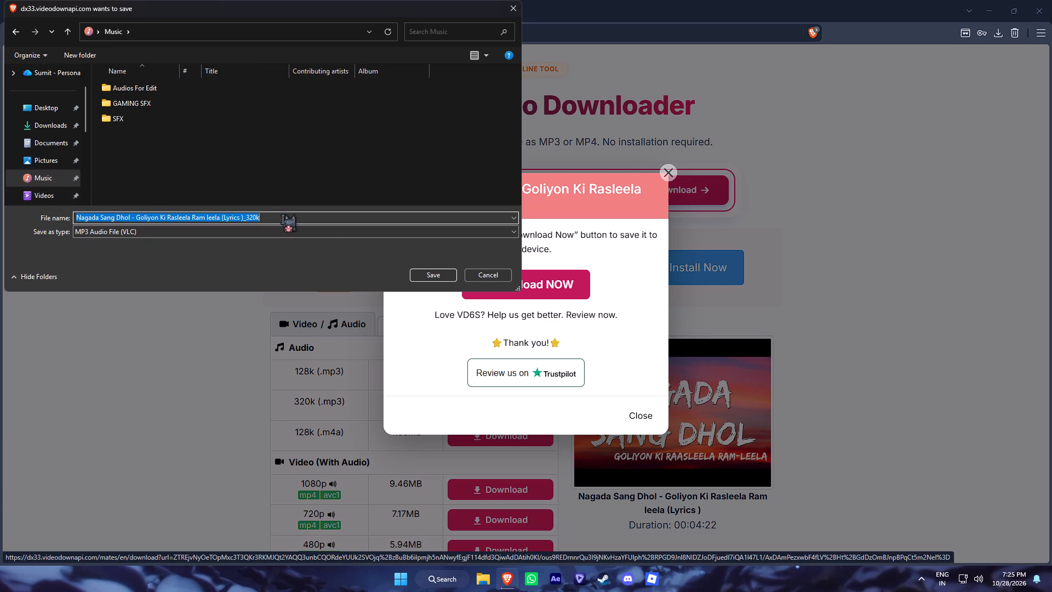
left_click_drag(283, 219, 149, 233)
left_click_drag(131, 220, 319, 230)
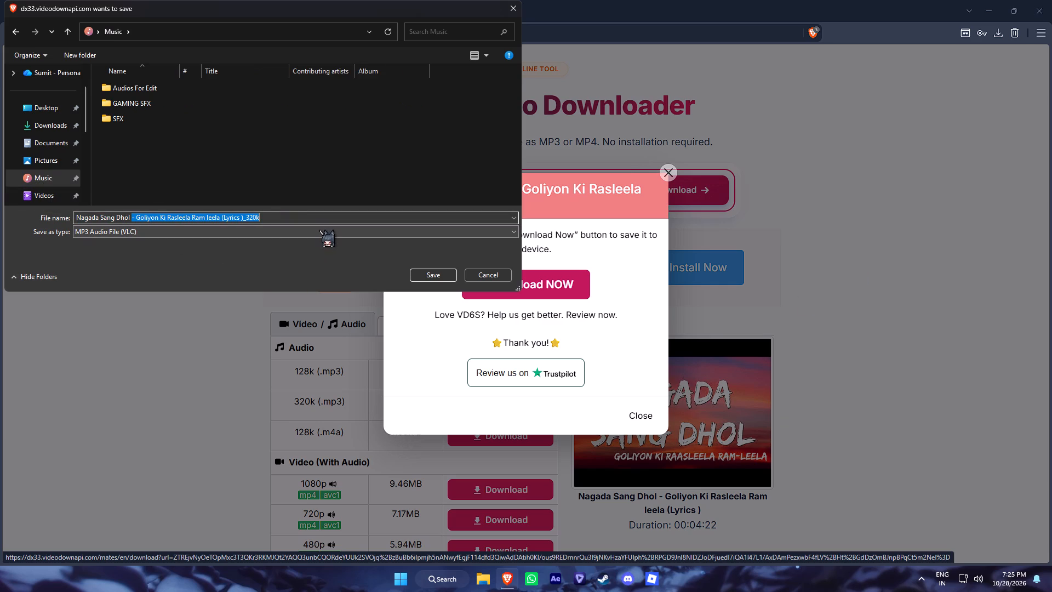
key("BackSpace")
key("BackSpace")
key("Return")
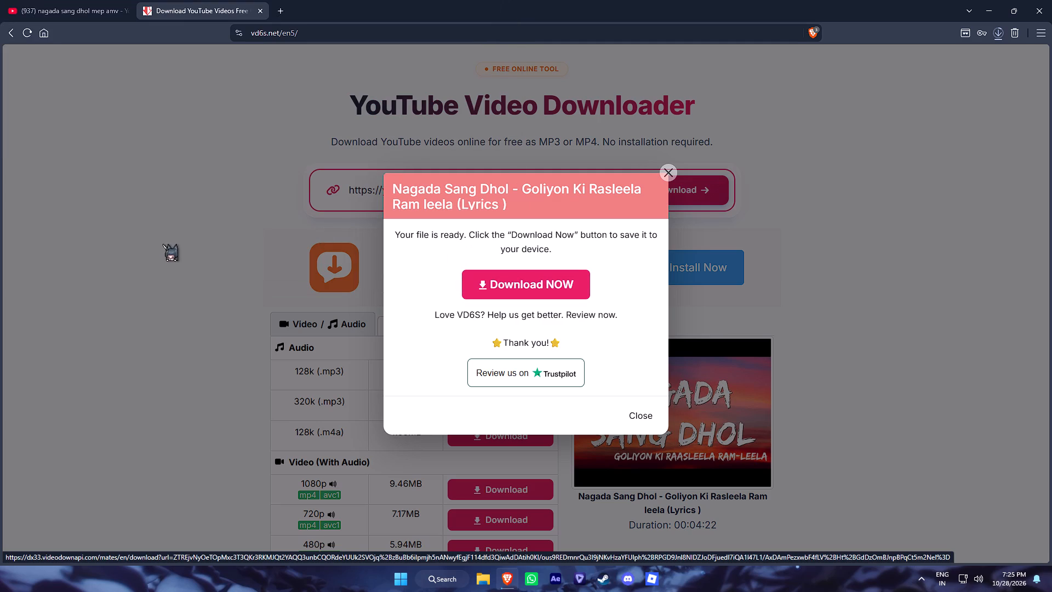
Check the progress of the Nagada Sang Dhol.mp3 download in the recent download history.
left_click(997, 32)
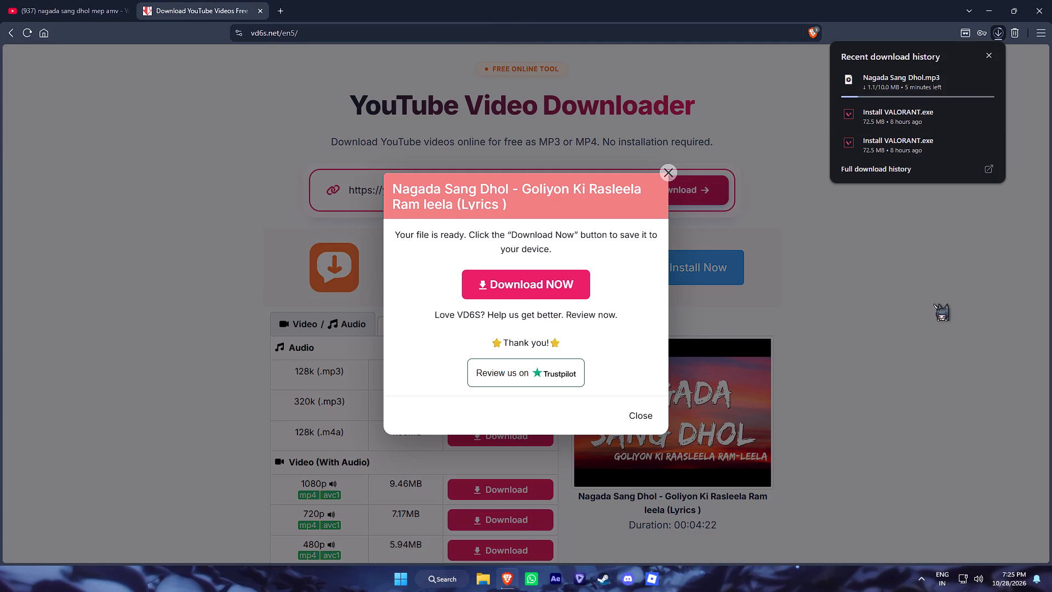
left_click(934, 304)
left_click(1003, 30)
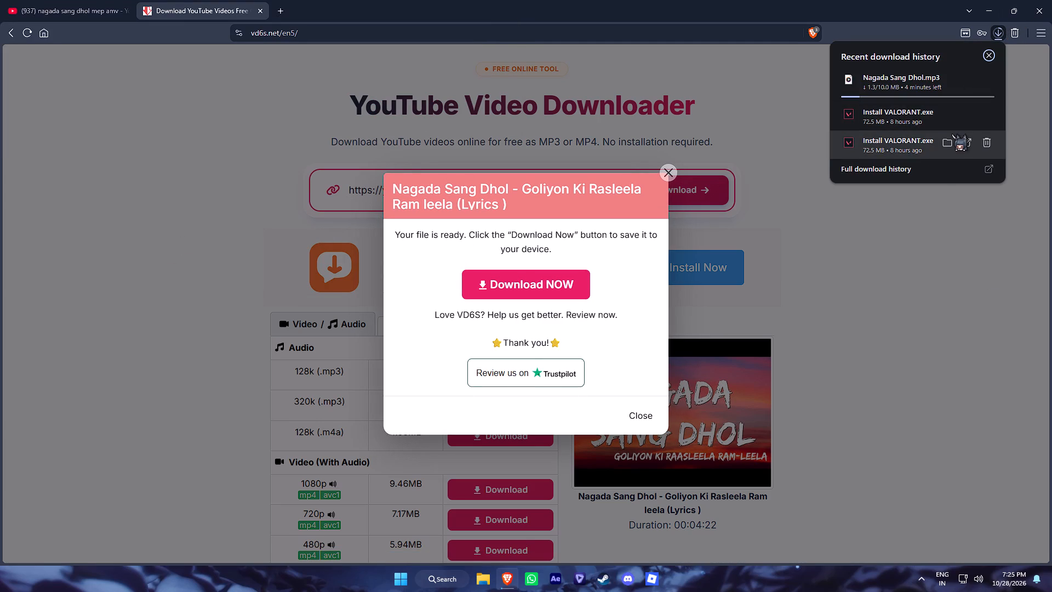
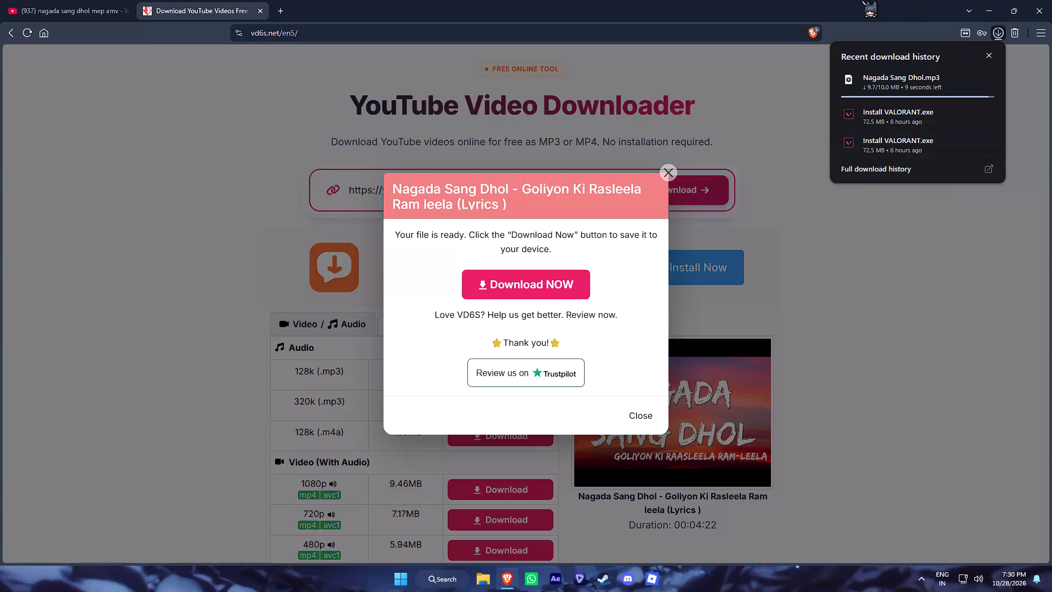
Dismiss the file-ready dialog and check the Nagada Sang Dhol.mp3 download in the recent download history.
left_click(664, 172)
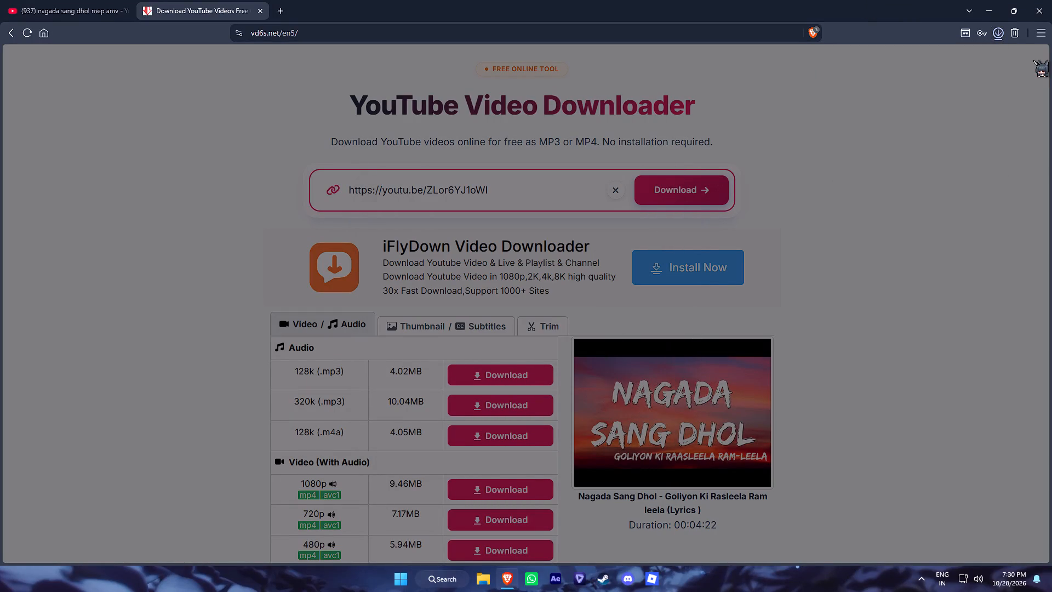
left_click(995, 35)
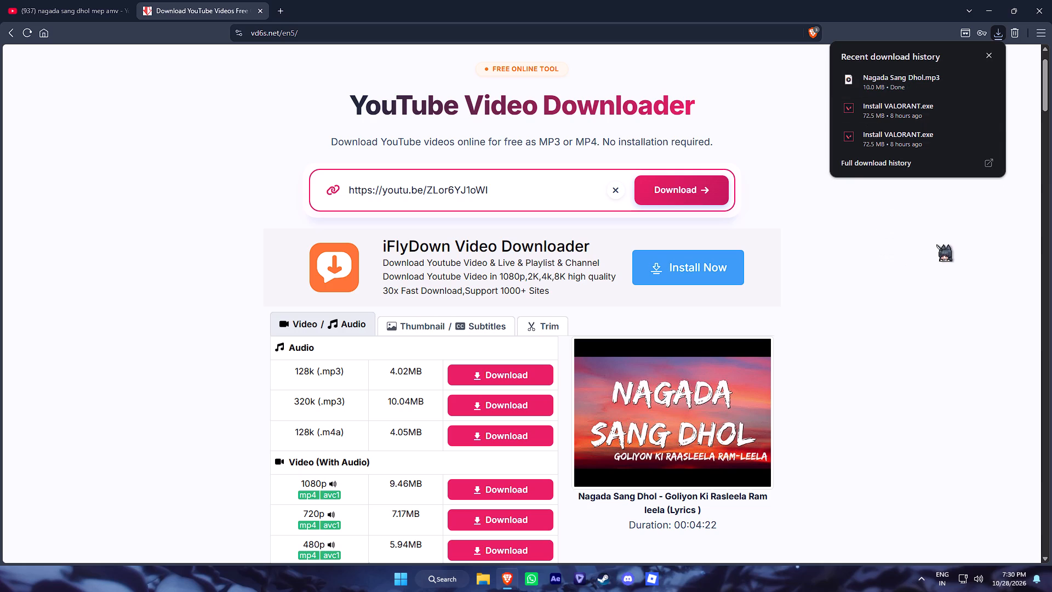
left_click(936, 244)
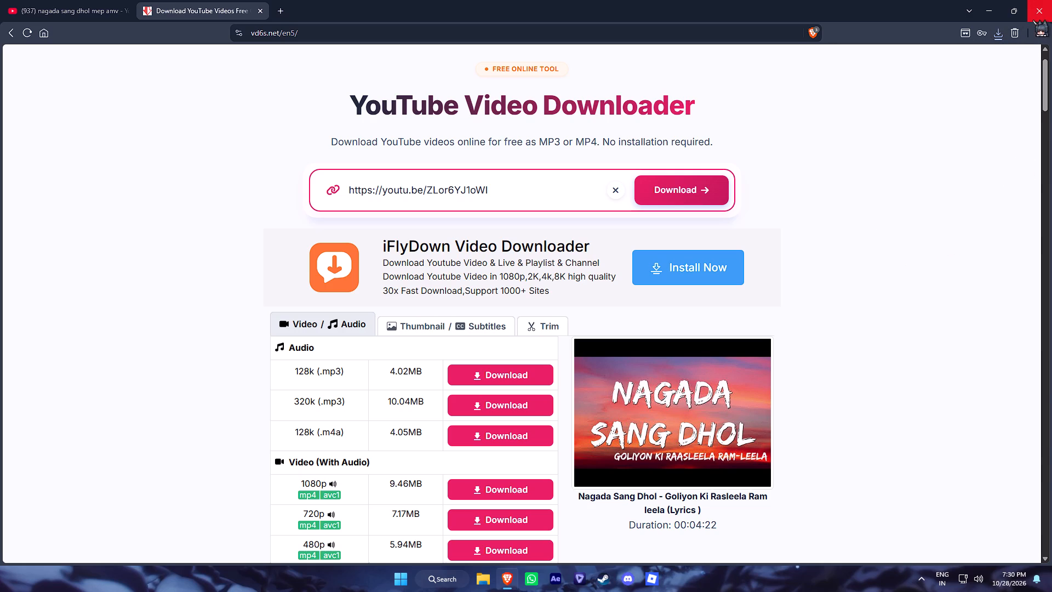
Close the browser and launch Adobe After Effects.
left_click(1033, 20)
left_click(558, 582)
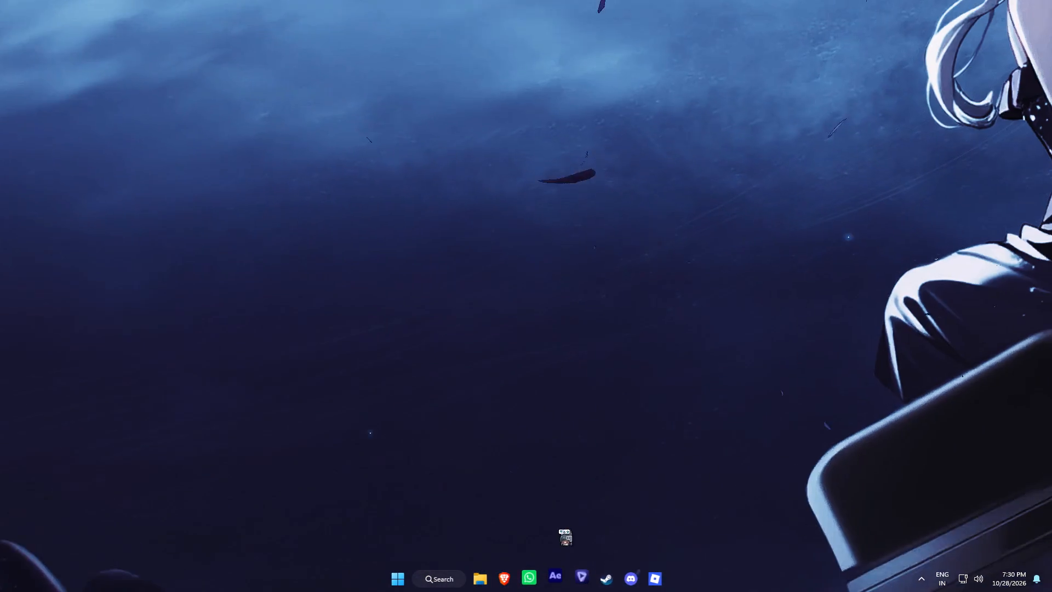
While After Effects loads, look through the finished edits in the ae edits folder under Videos and close the folder window.
left_click(479, 575)
left_click(414, 379)
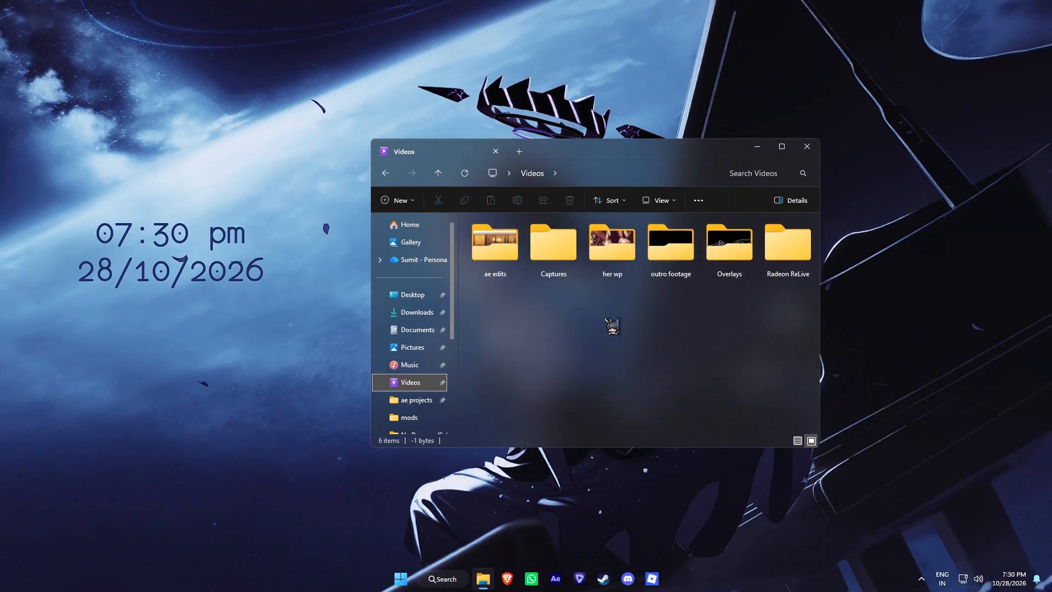
double_click(493, 251)
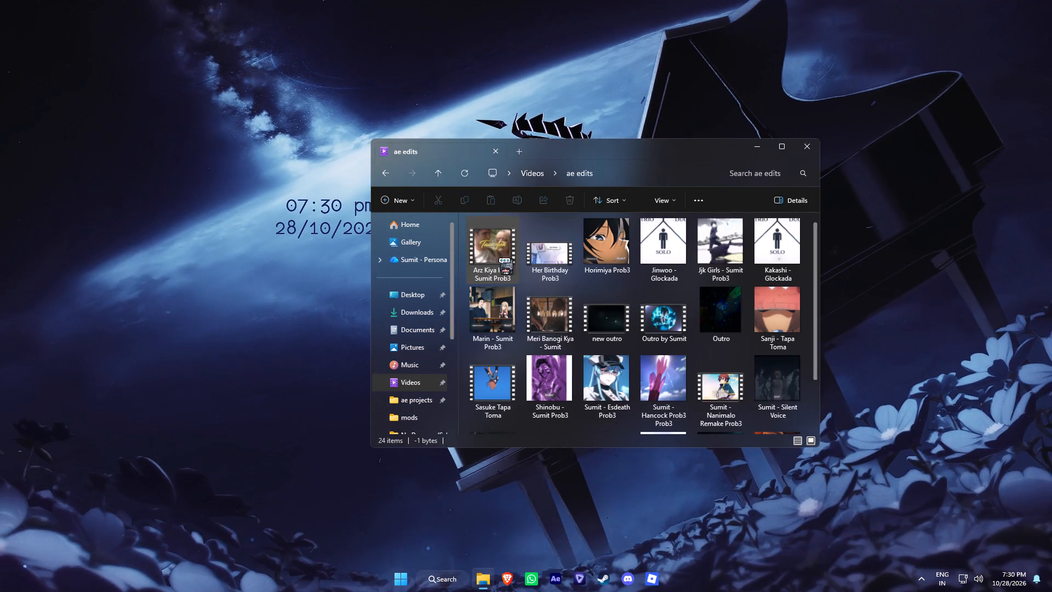
scroll(563, 325, "down", 3)
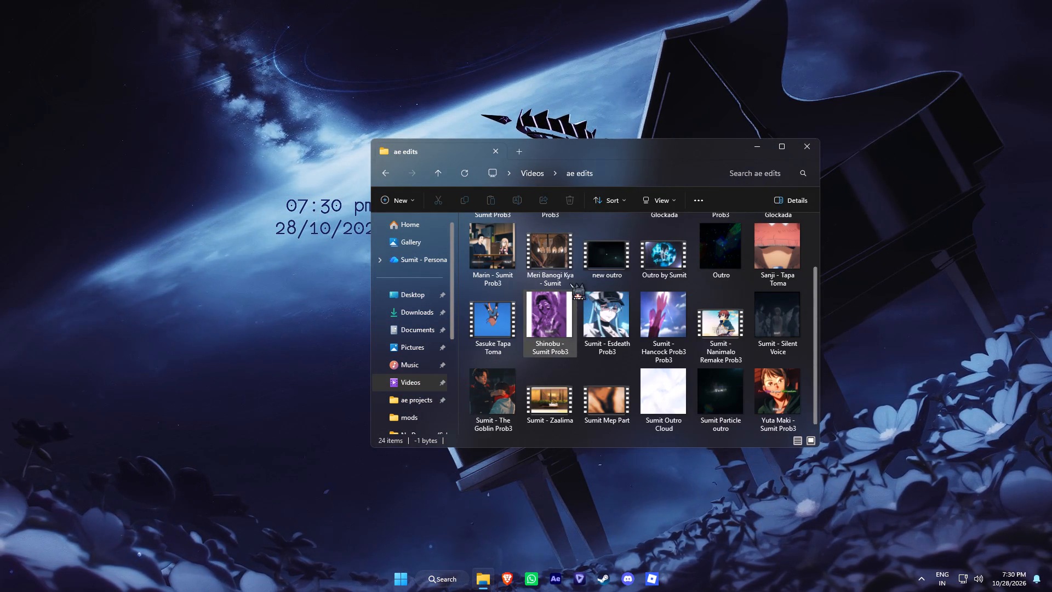
scroll(565, 275, "up", 2)
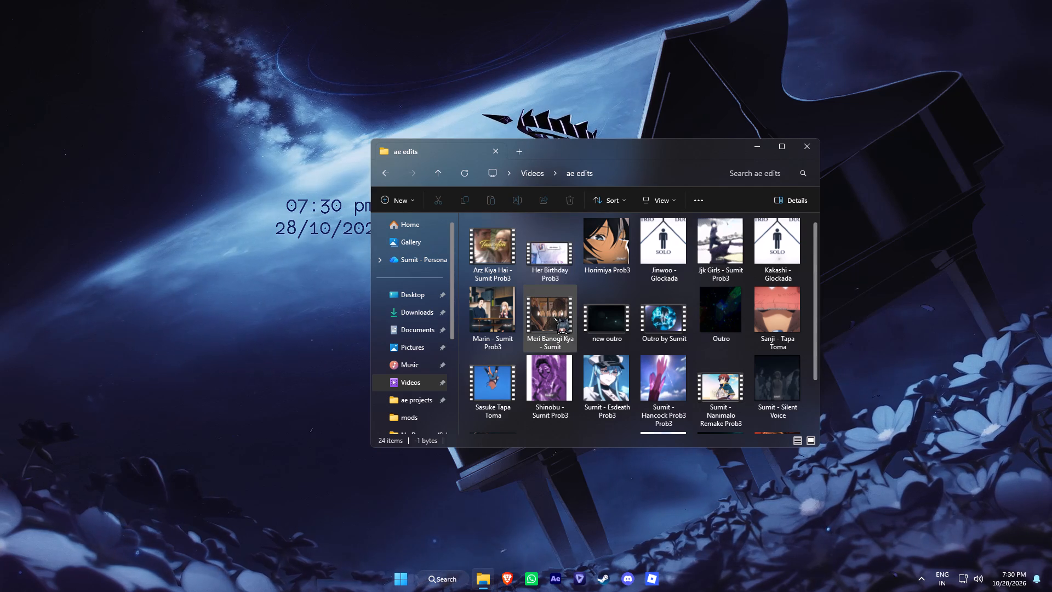
left_click_drag(554, 317, 554, 322)
left_click(774, 257)
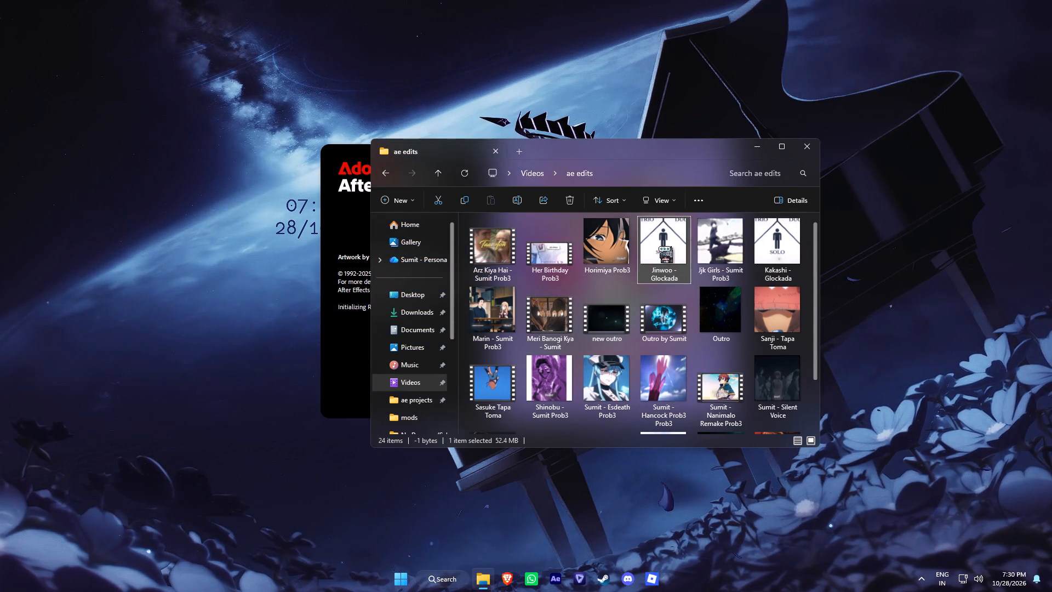
left_click(658, 246)
left_click(820, 143)
left_click(815, 146)
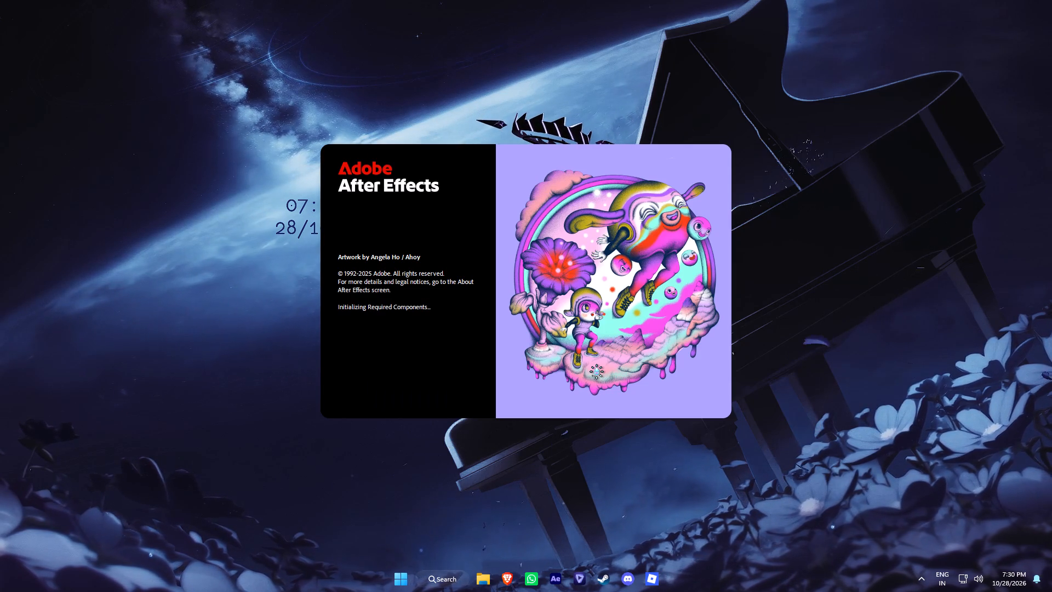
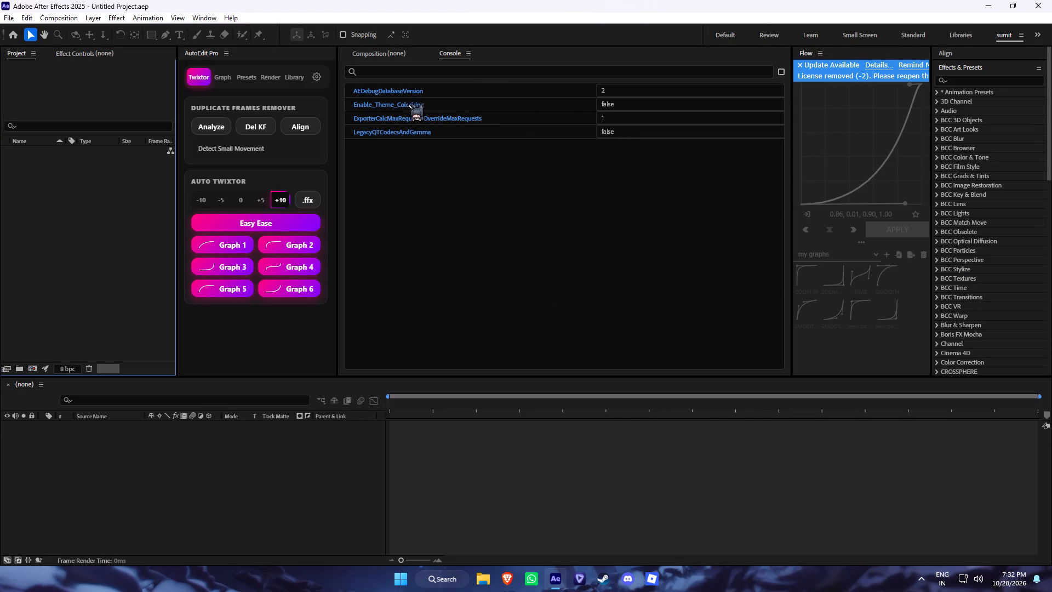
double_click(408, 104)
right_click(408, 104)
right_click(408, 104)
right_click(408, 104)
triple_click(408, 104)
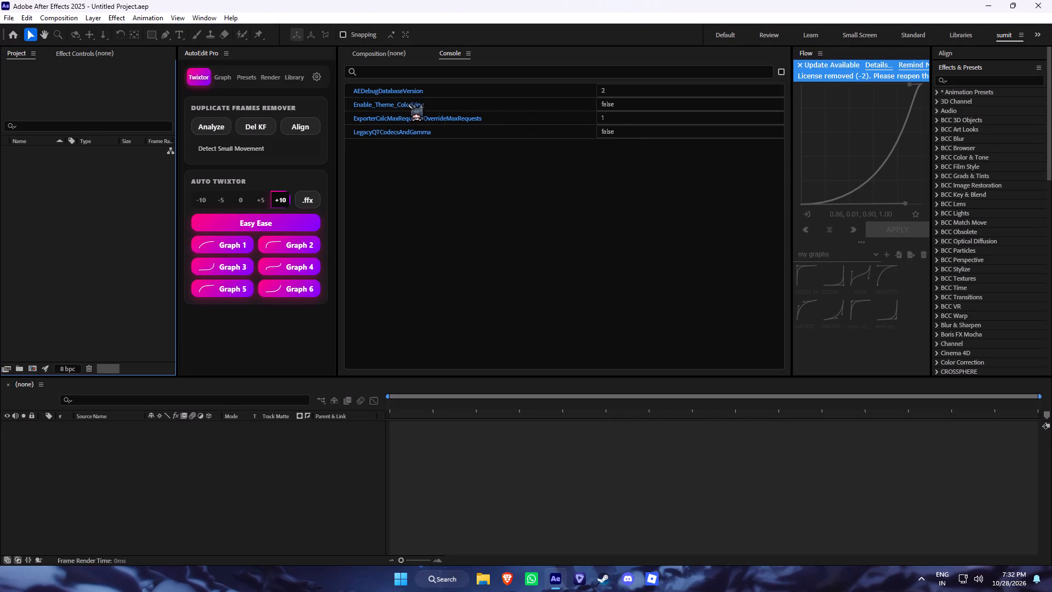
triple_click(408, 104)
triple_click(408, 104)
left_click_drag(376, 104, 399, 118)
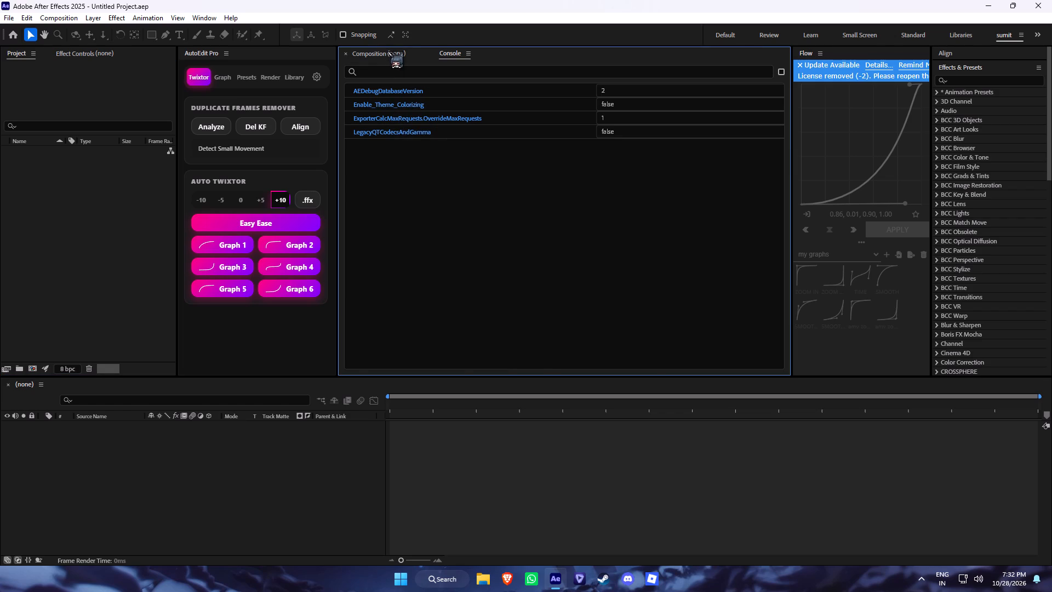
Close the Console panel that is grouped with the Composition panel.
left_click(388, 51)
left_click(443, 53)
left_click(473, 55)
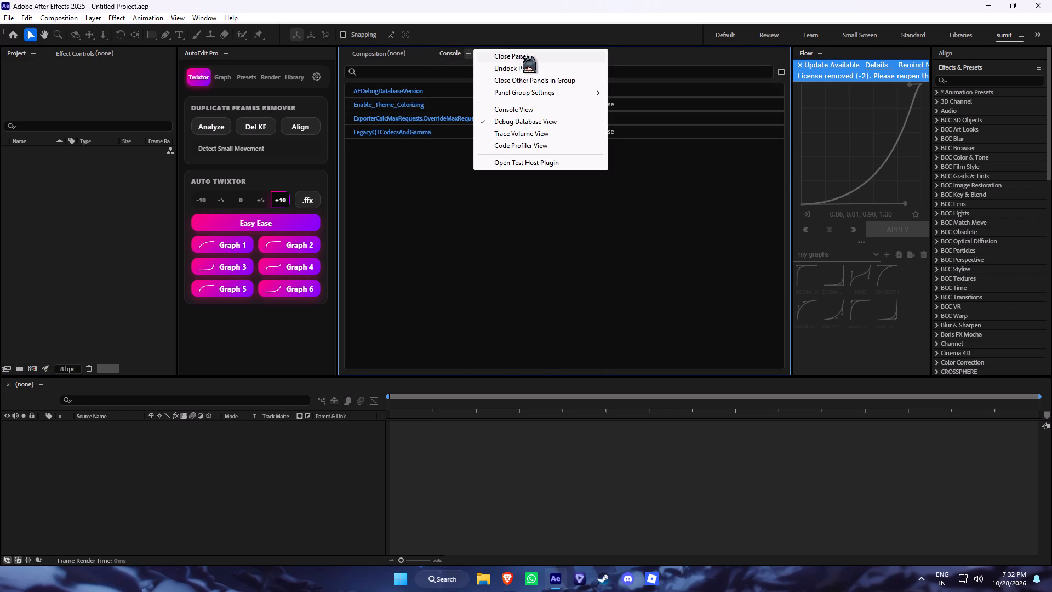
left_click(521, 56)
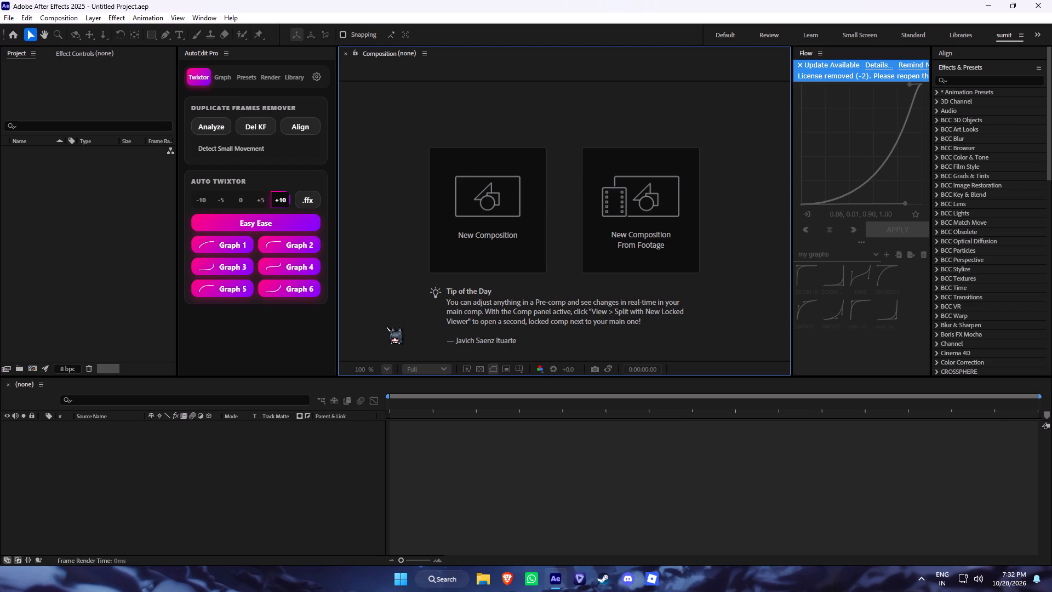
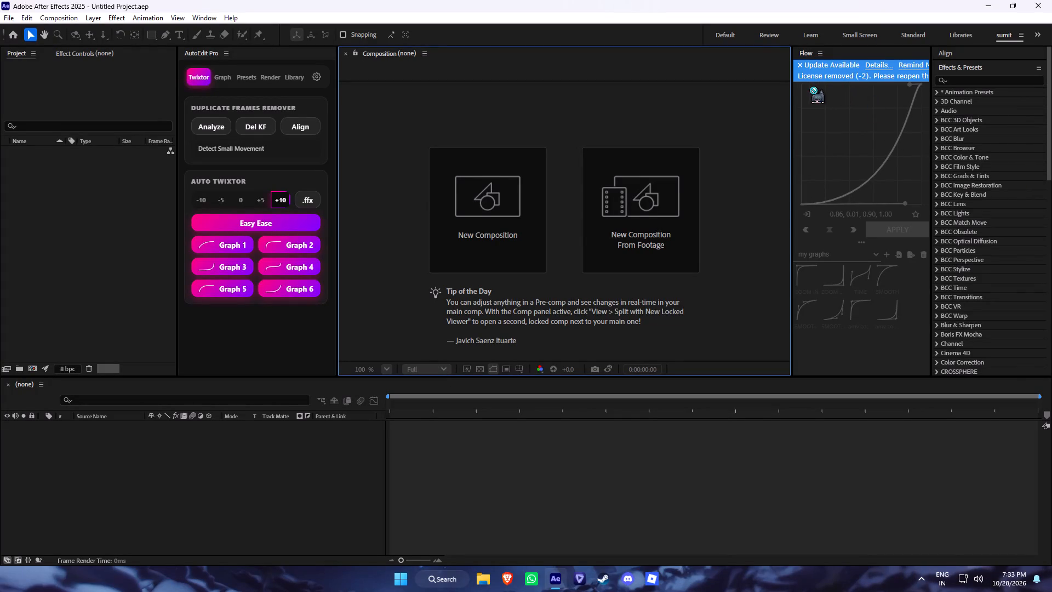
Dismiss the update notice in the Flow panel and reload the panel.
left_click(799, 64)
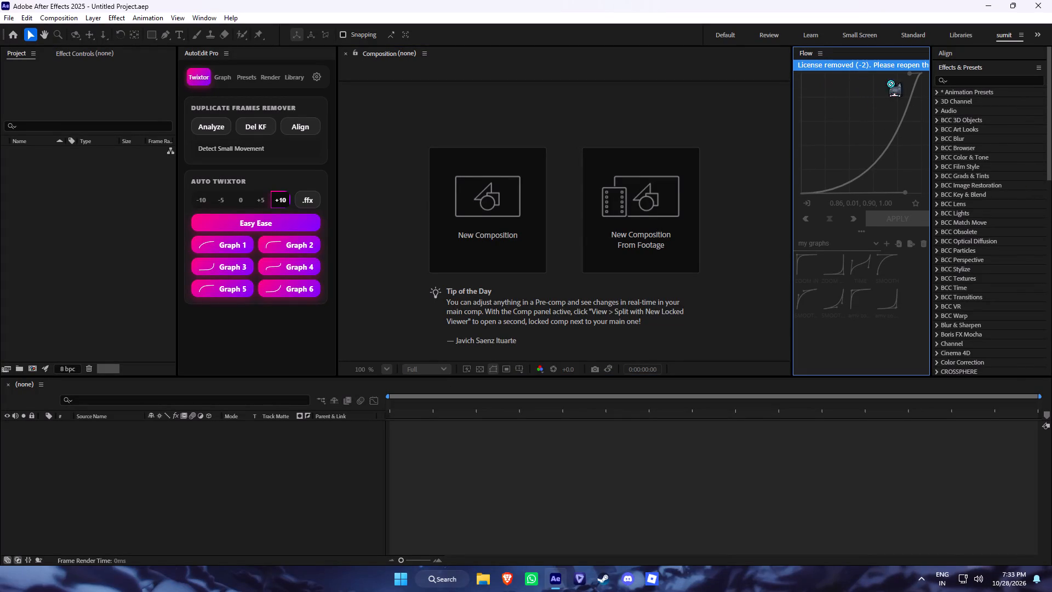
left_click(890, 65)
left_click(818, 50)
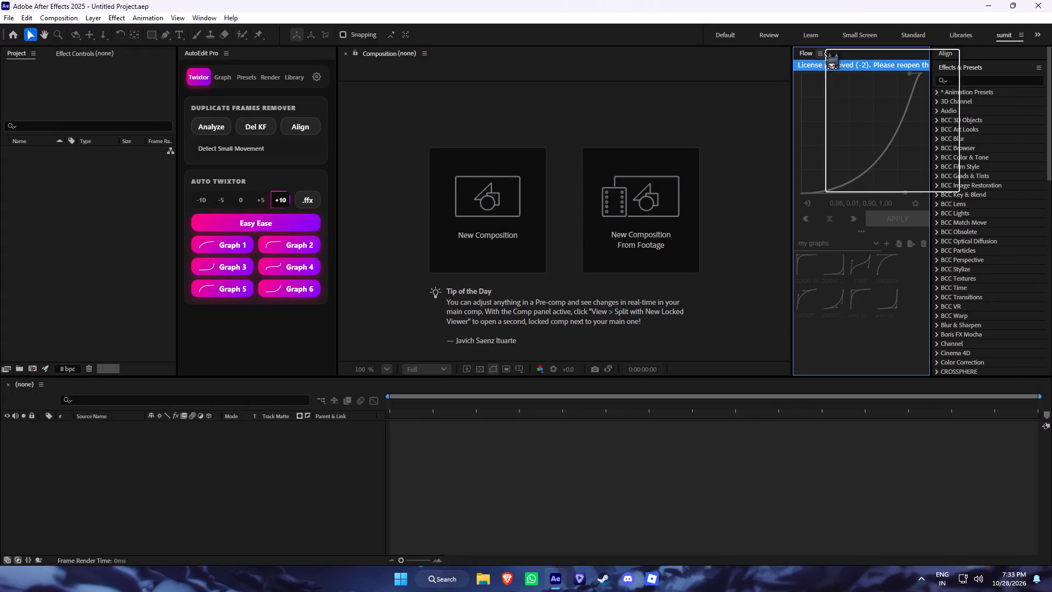
left_click(879, 145)
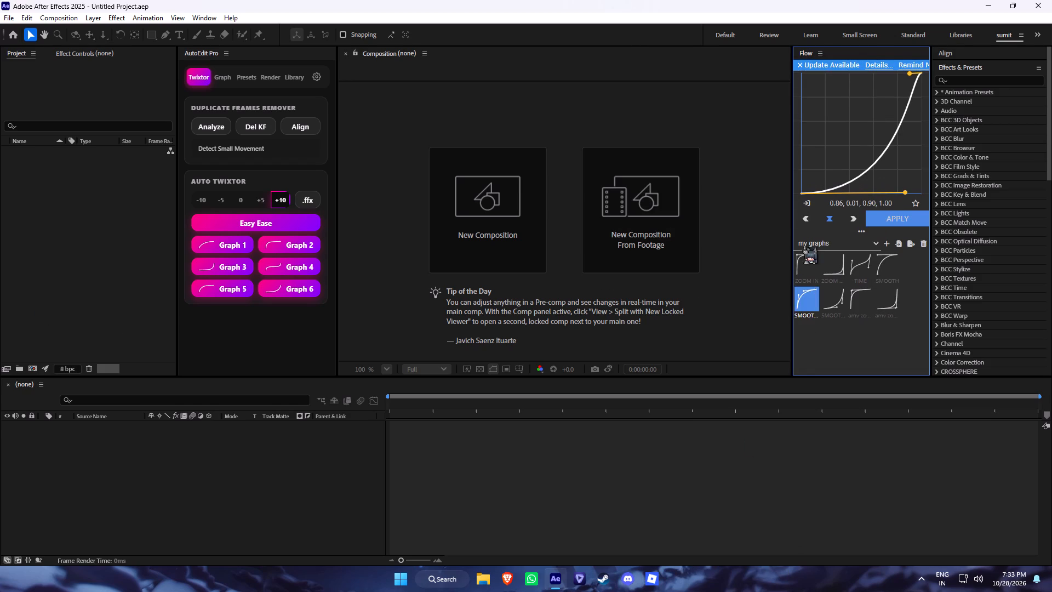
Open the Flow update details, review the version 1.5.3 changes, and start its download.
left_click(819, 65)
left_click(869, 64)
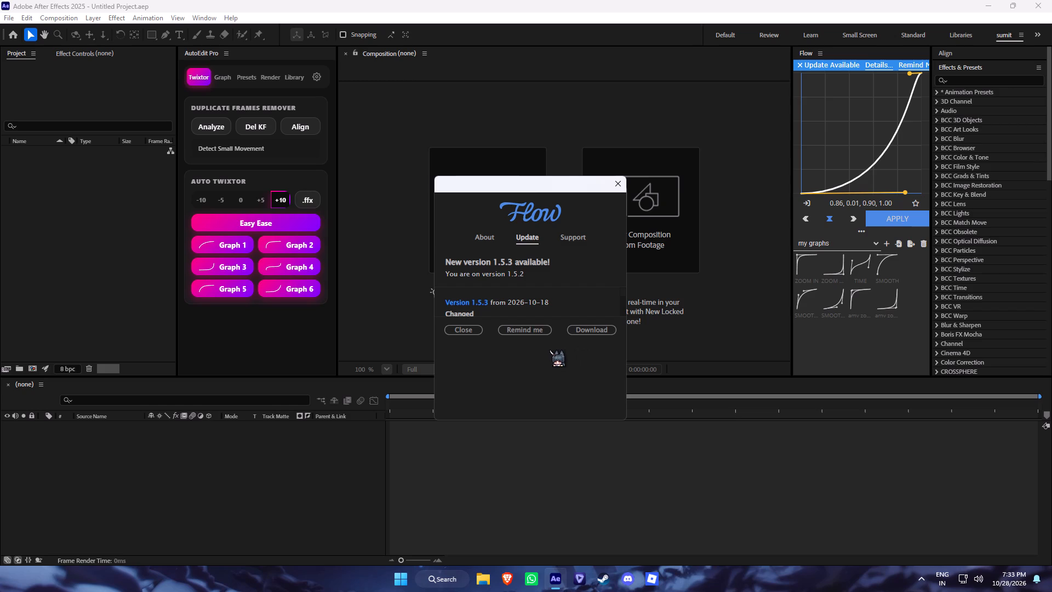
scroll(499, 311, "down", 1)
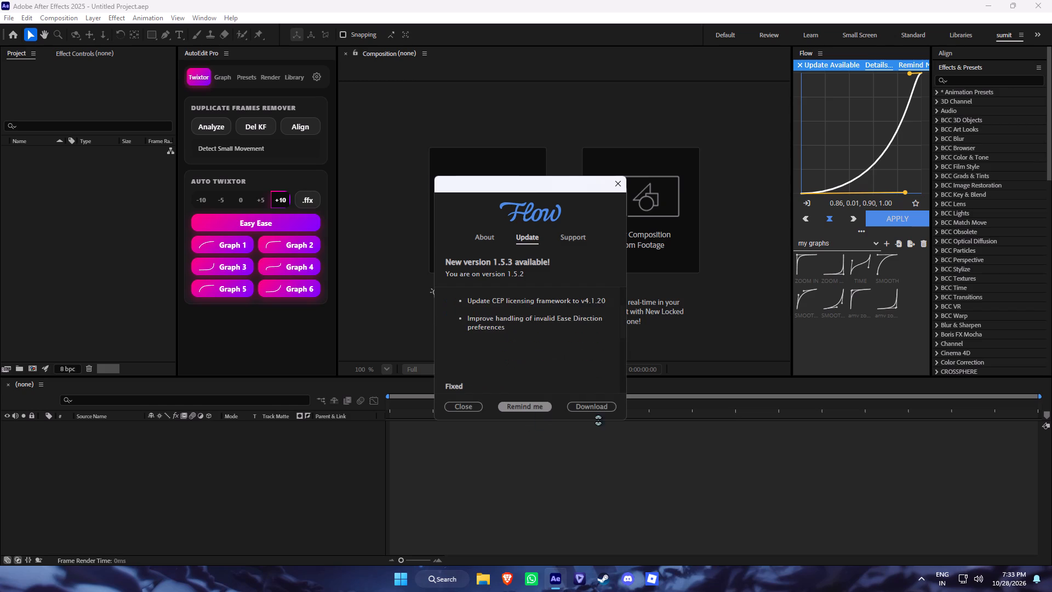
left_click(601, 412)
left_click(595, 404)
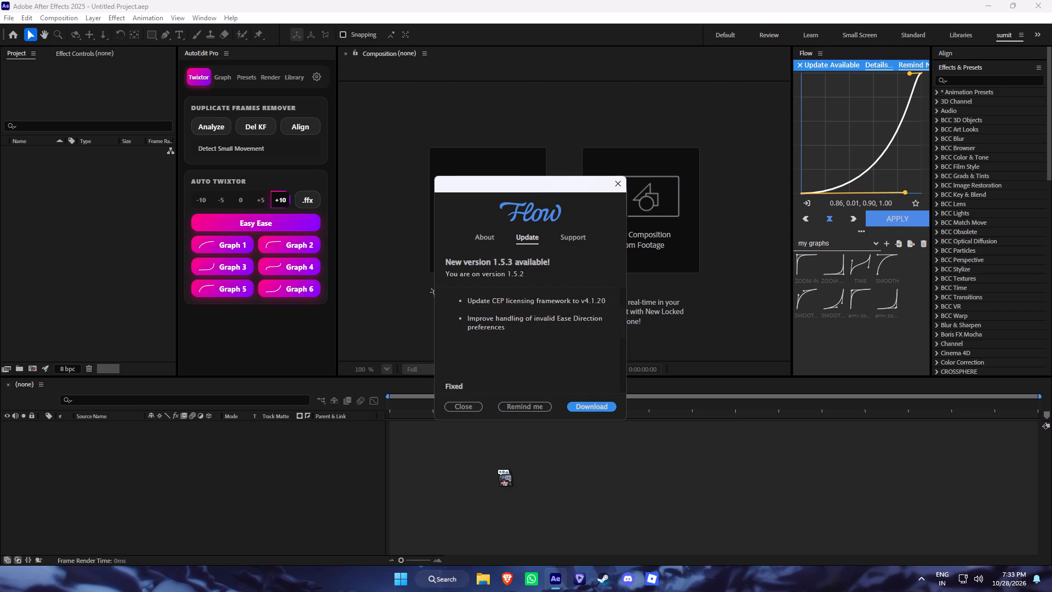
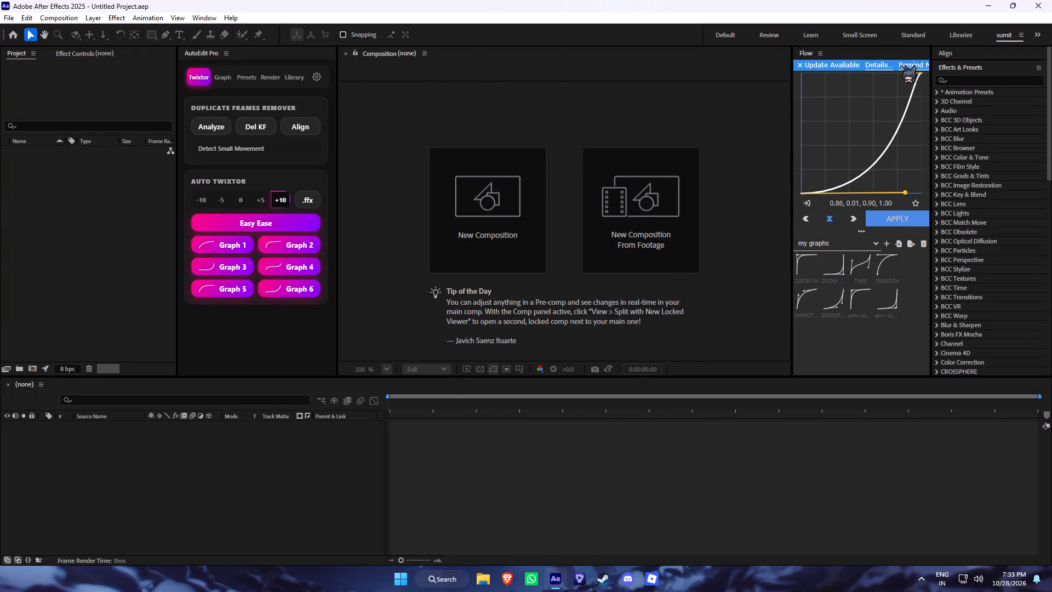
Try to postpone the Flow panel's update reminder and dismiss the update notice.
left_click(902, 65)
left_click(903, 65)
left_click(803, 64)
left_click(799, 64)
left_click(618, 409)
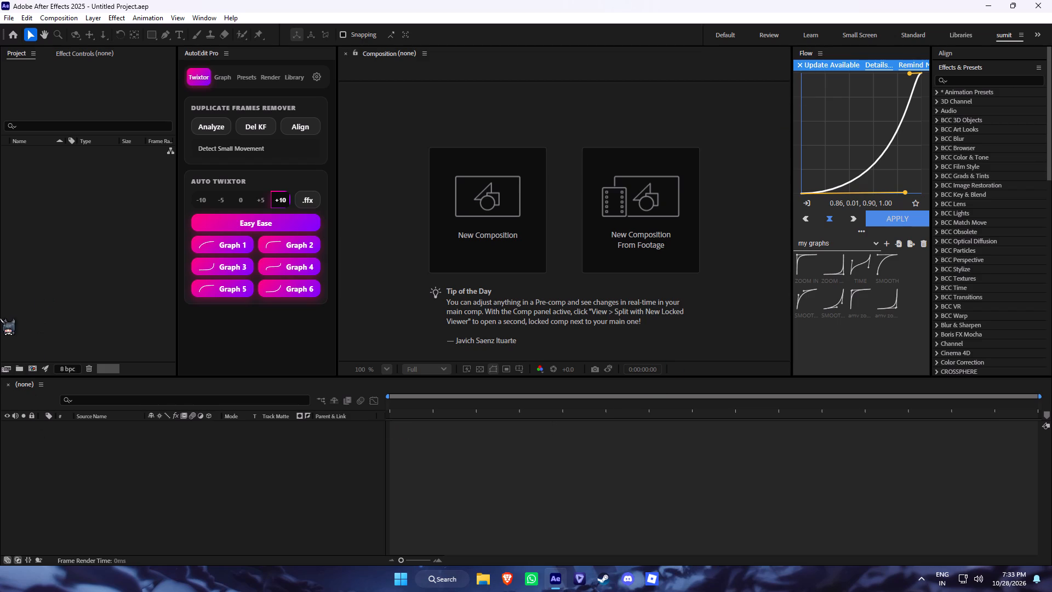
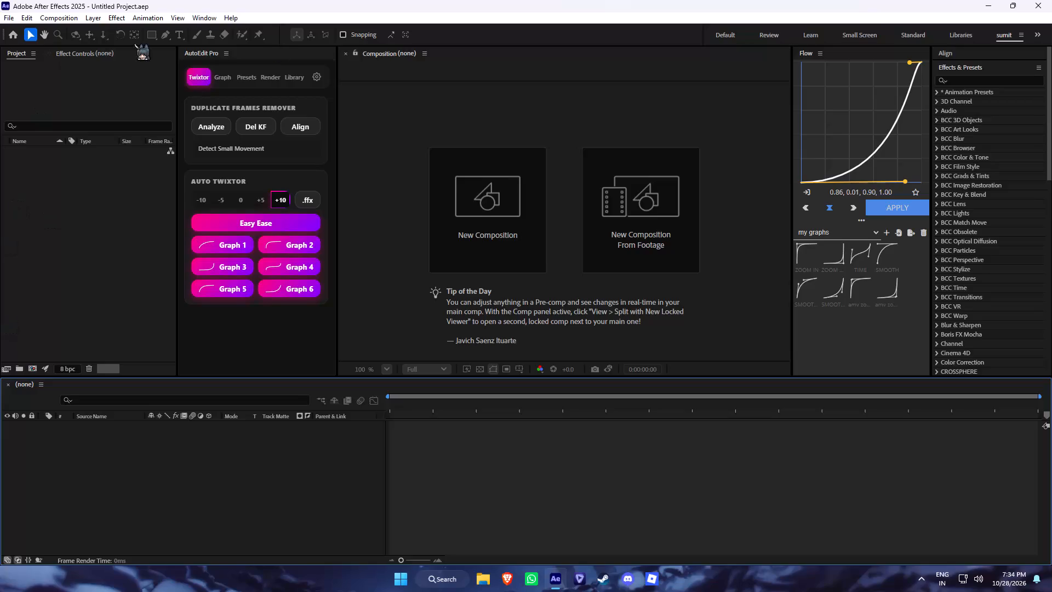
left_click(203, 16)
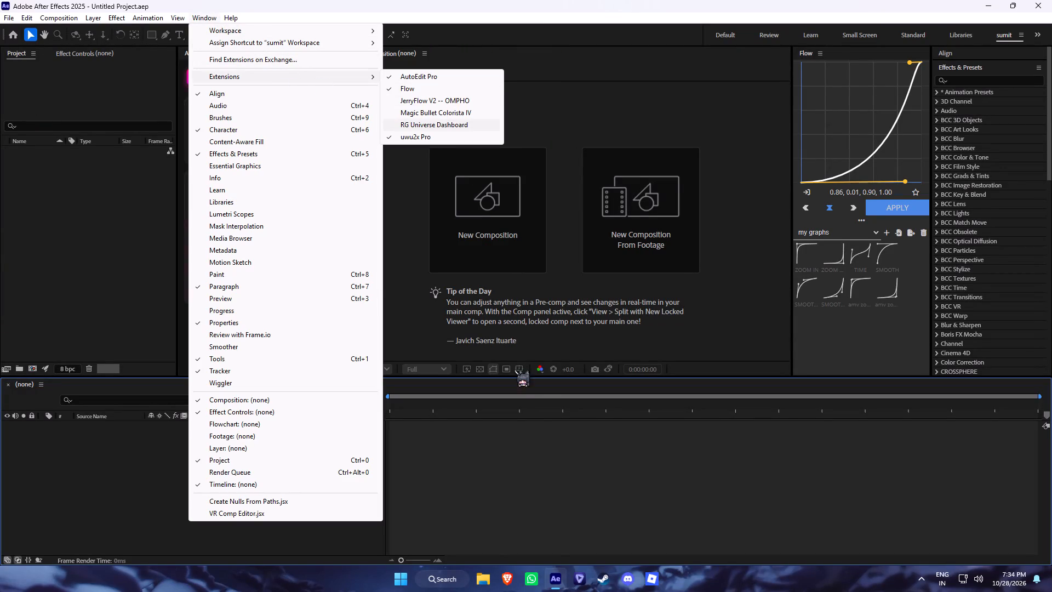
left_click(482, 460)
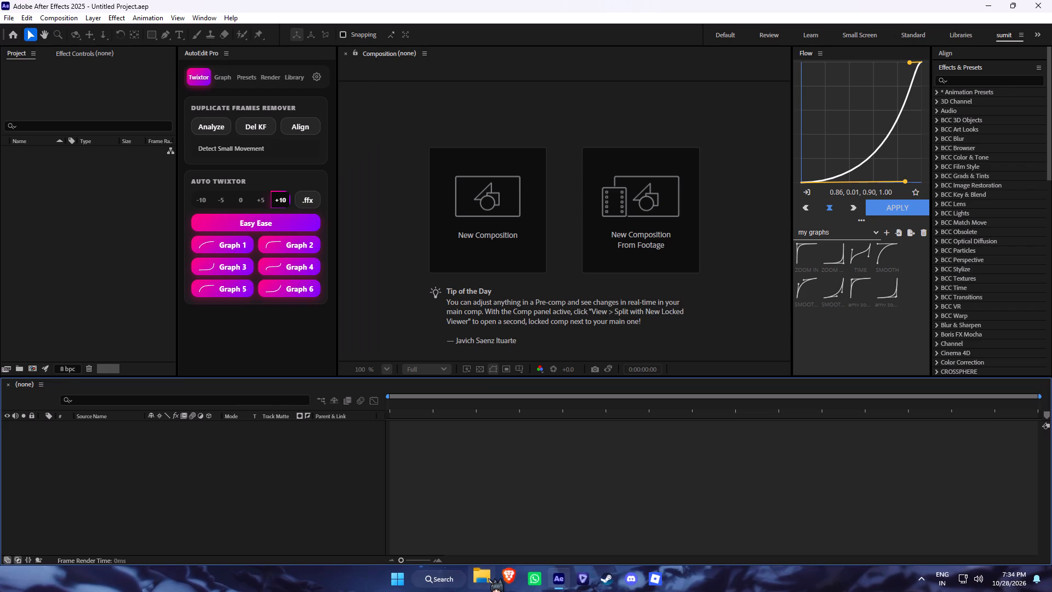
Switch to File Explorer and check the Music folder for the Nagada Sang Dhol file, then minimize the window.
left_click(488, 578)
left_click(414, 365)
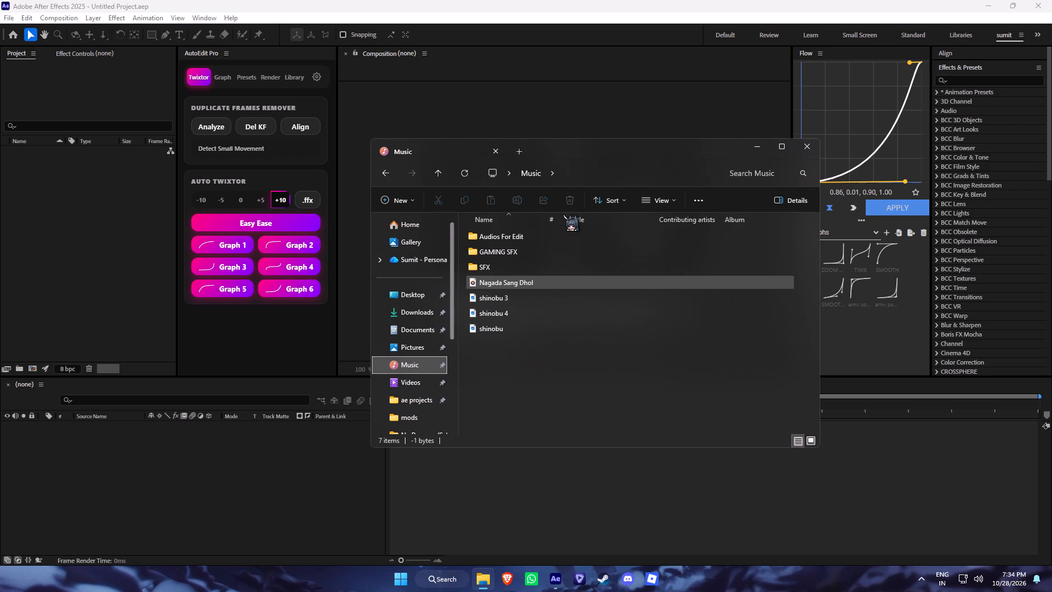
left_click(758, 145)
Switch to Brave and search the web for "4k gojo landscape".
left_click(501, 569)
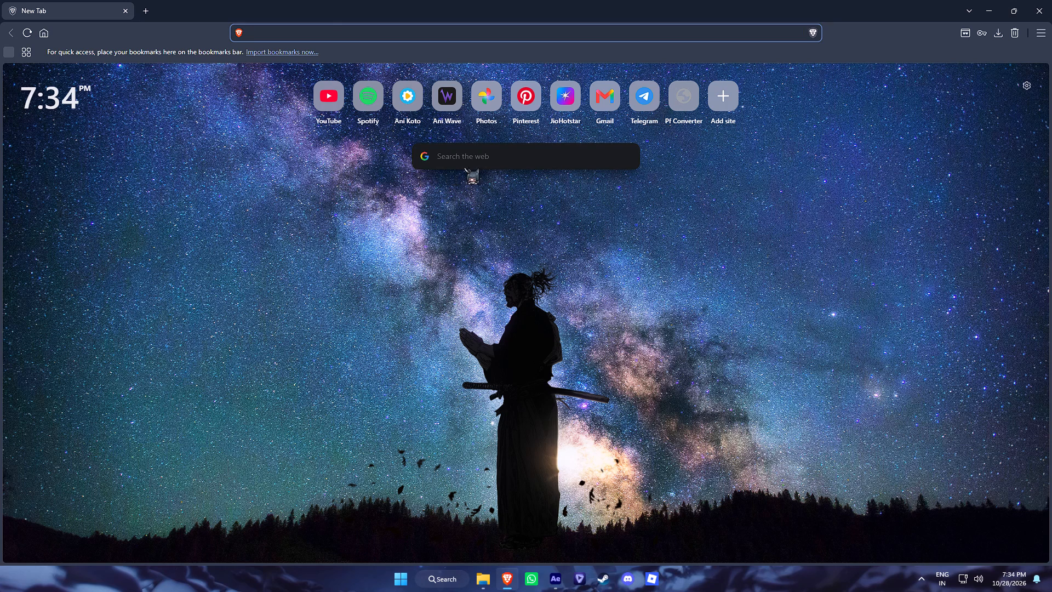
left_click(474, 163)
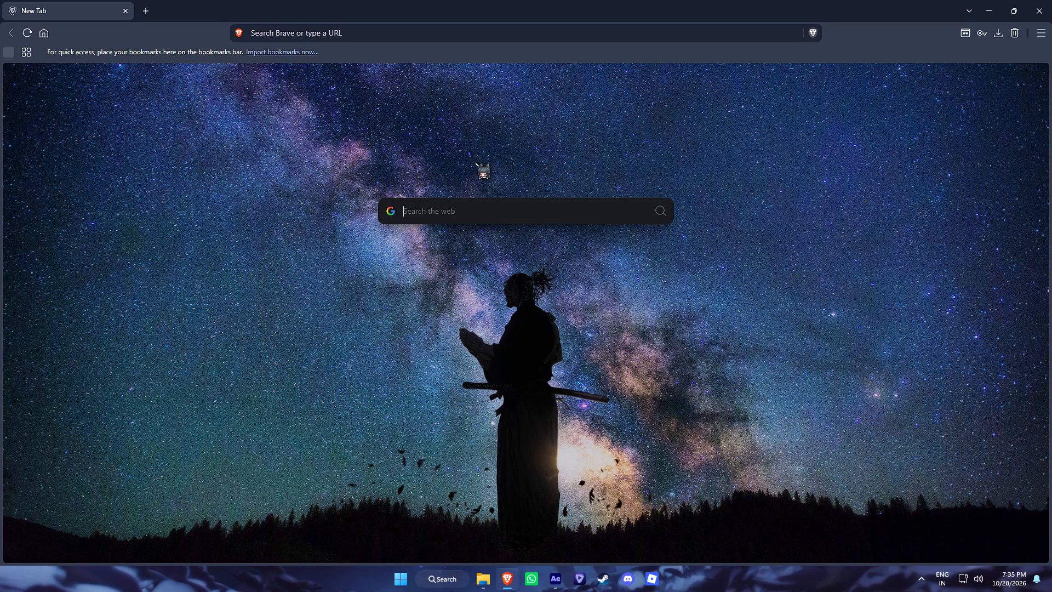
type("4k")
key("space")
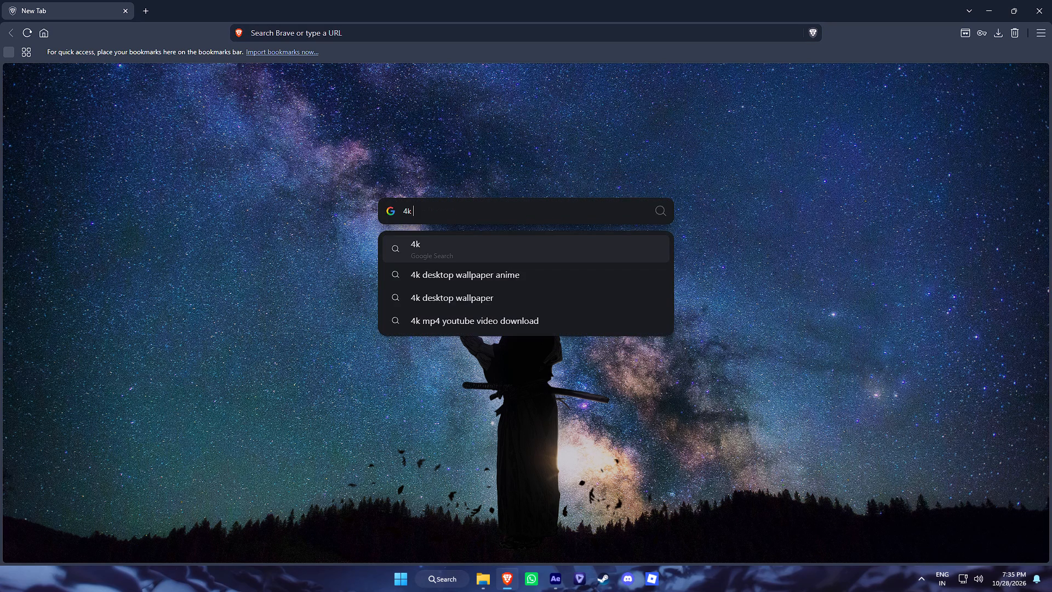
type("gojo")
key("space")
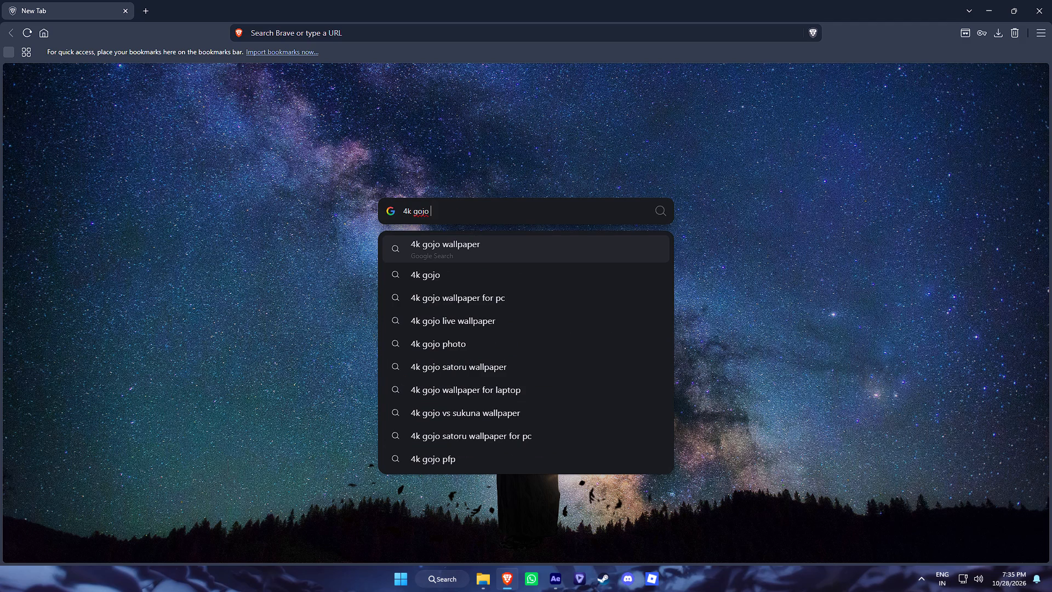
type("landscape")
key("Return")
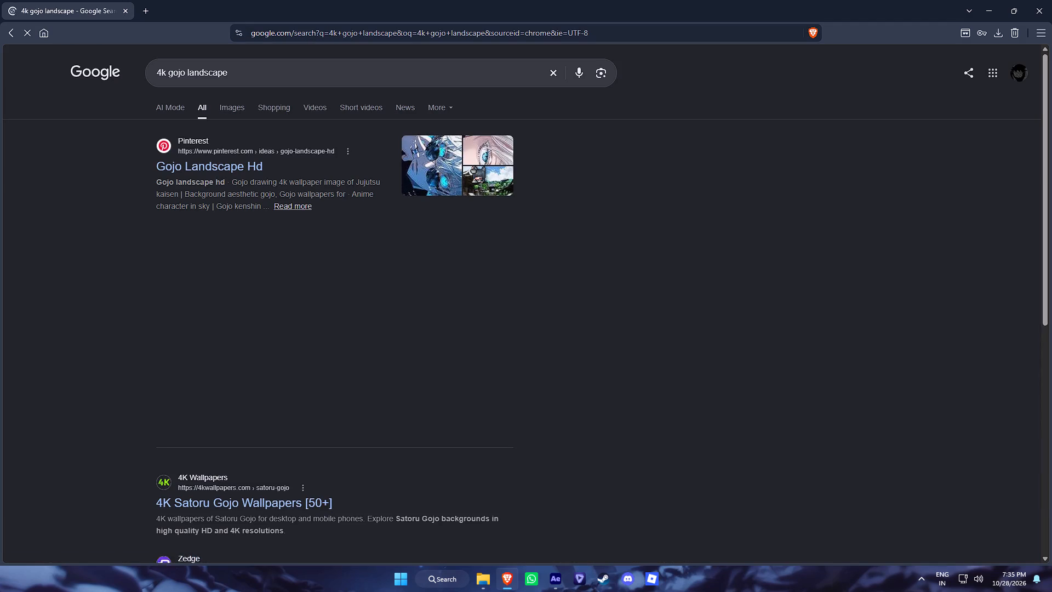
Open the 4K Satoru Gojo Wallpapers result from the 4K Wallpapers site.
scroll(282, 279, "down", 3)
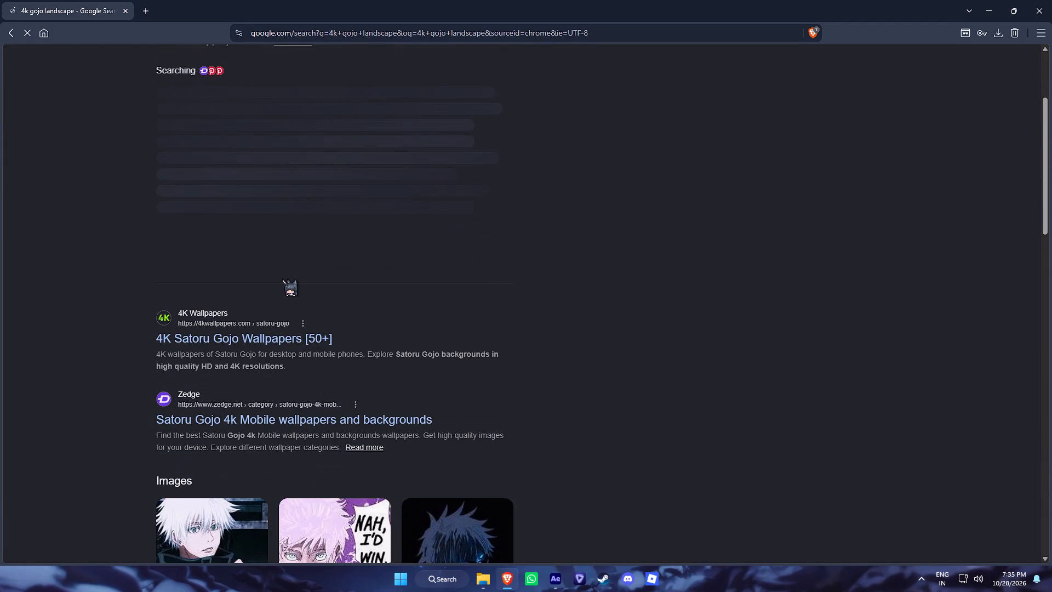
left_click(275, 338)
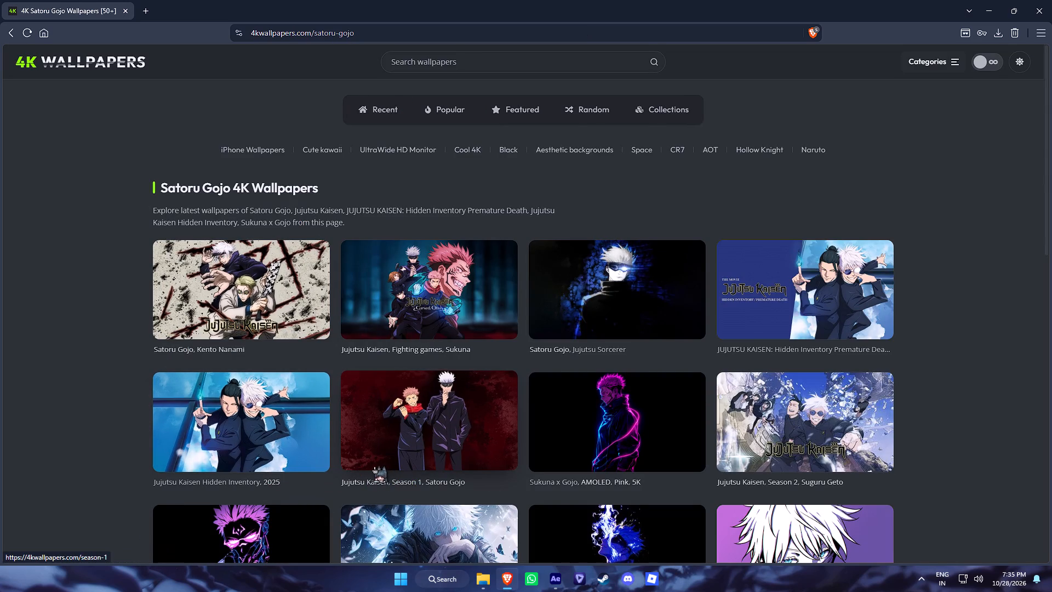
Browse the Satoru Gojo wallpaper gallery to its end and load more wallpapers.
scroll(433, 381, "down", 2)
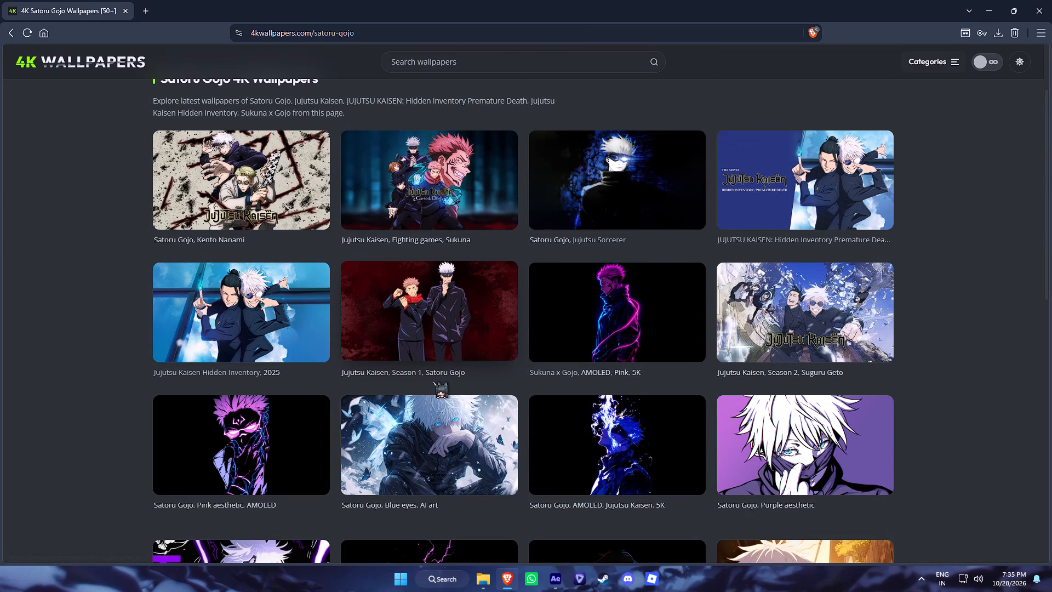
scroll(433, 381, "down", 2)
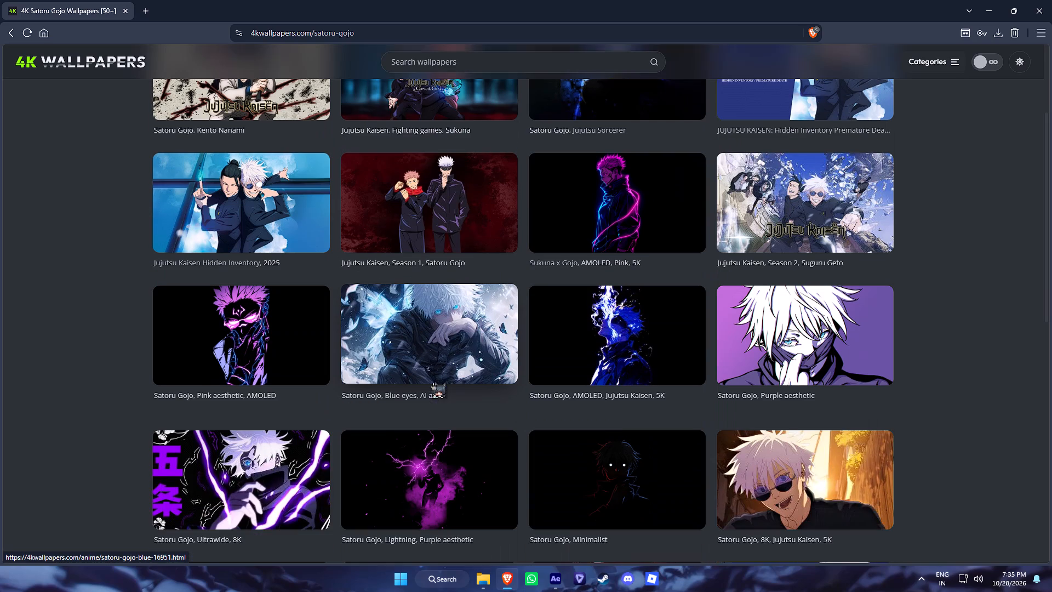
scroll(433, 381, "down", 1)
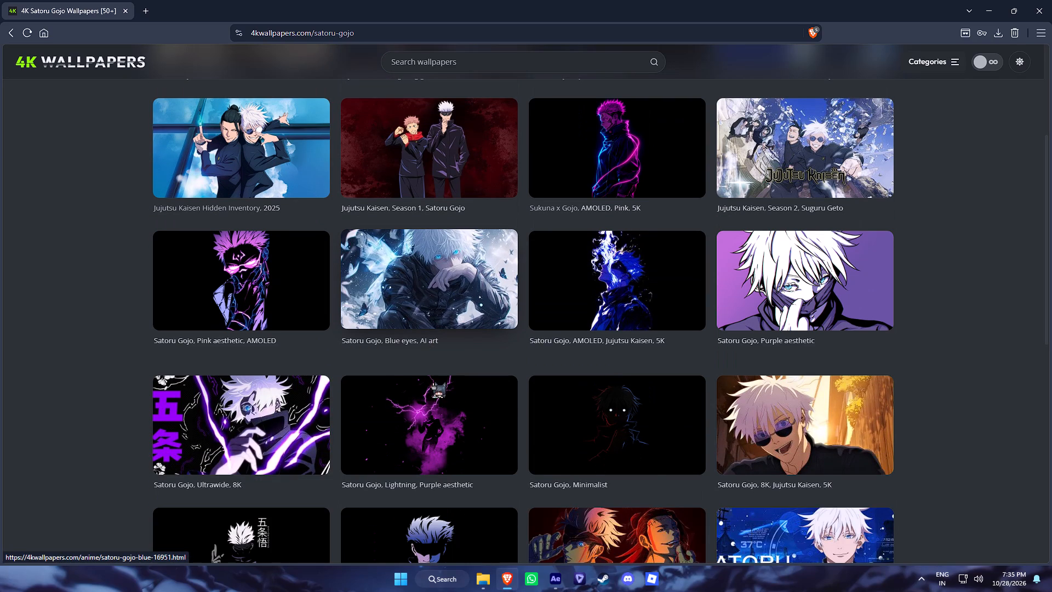
scroll(469, 378, "down", 3)
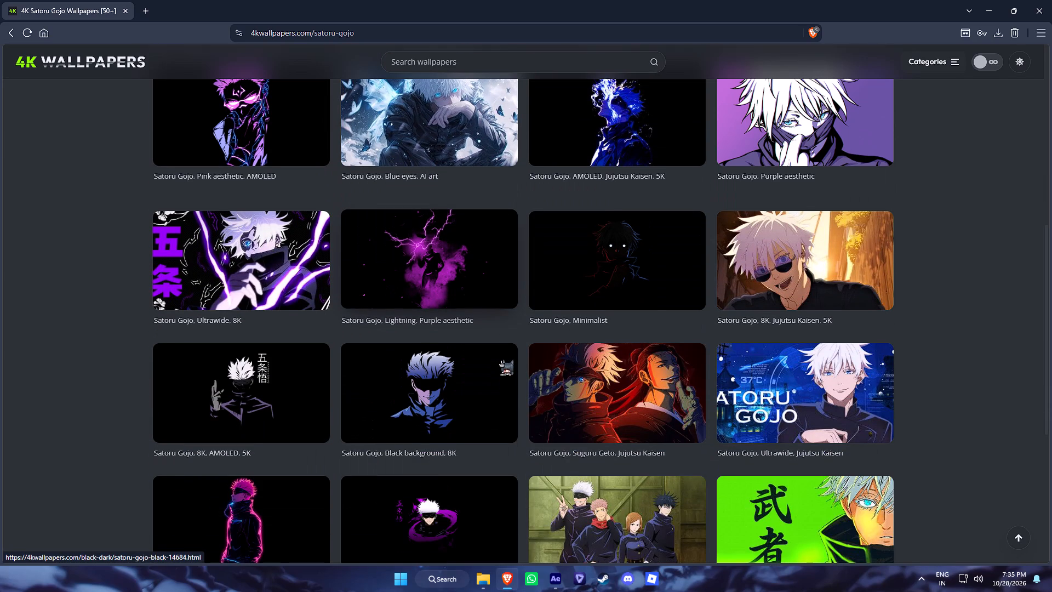
scroll(644, 430, "down", 2)
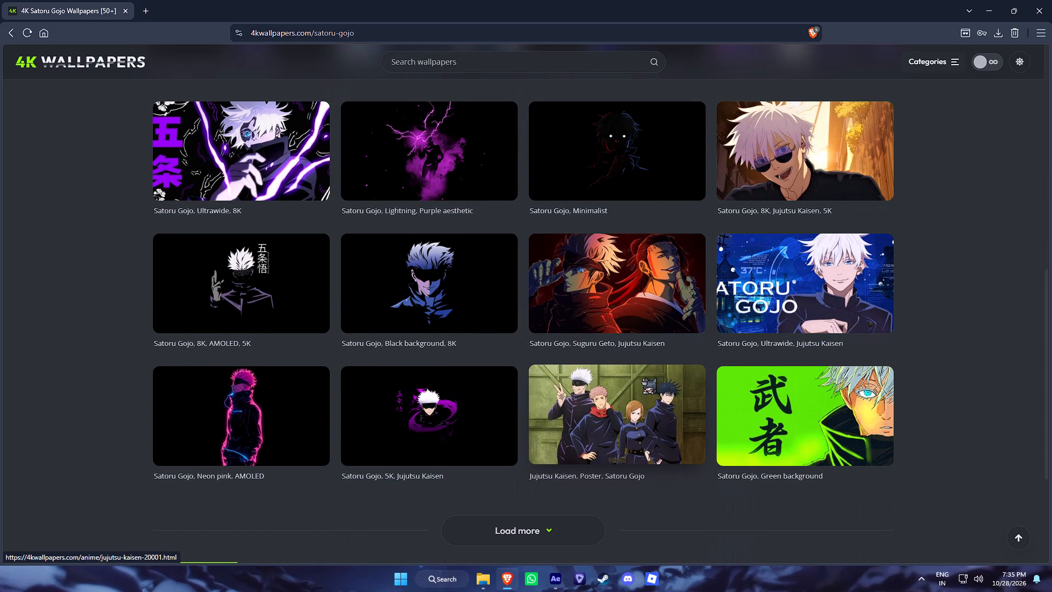
scroll(639, 372, "down", 1)
left_click(545, 475)
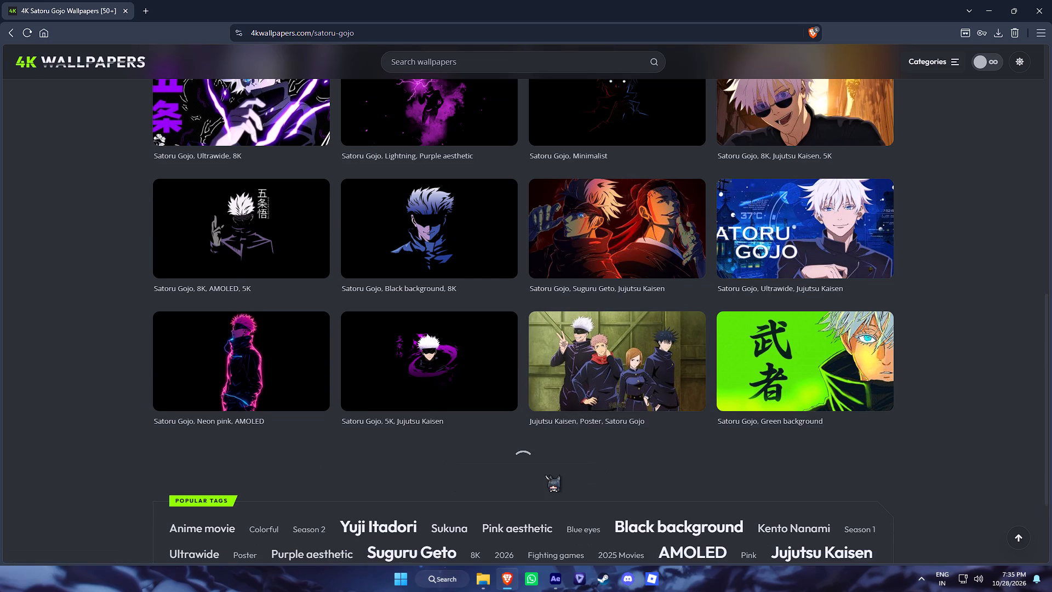
Look through the extended Satoru Gojo gallery, both new and earlier wallpapers, for a suitable landscape image.
scroll(561, 431, "down", 3)
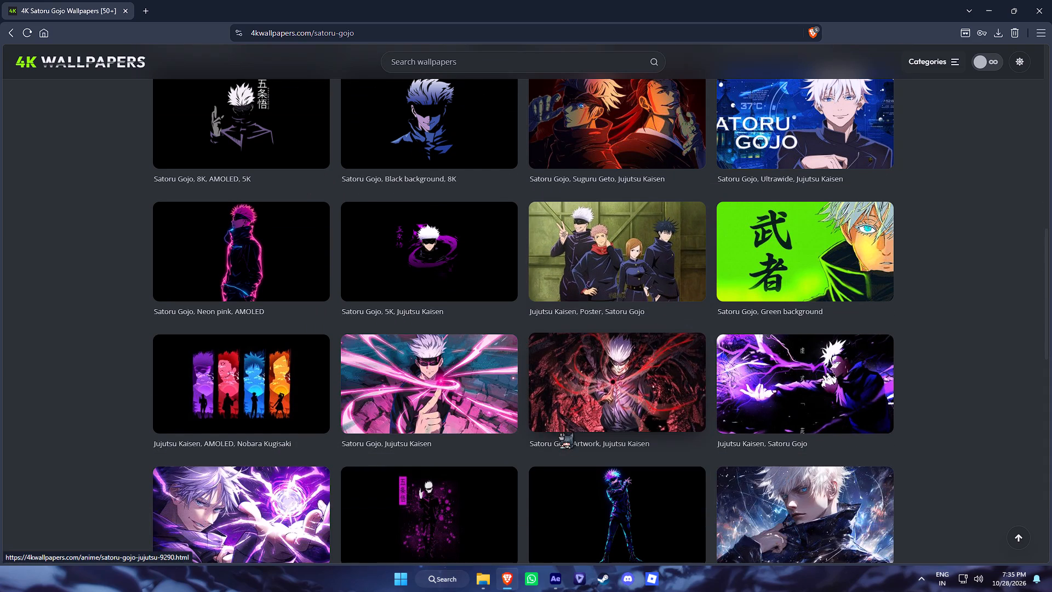
scroll(561, 431, "down", 3)
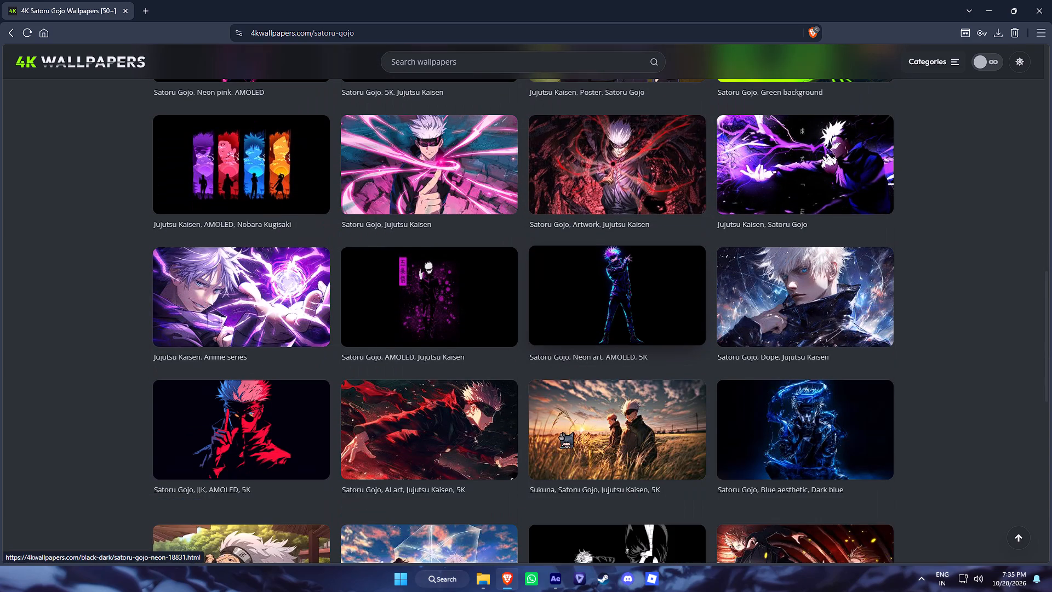
scroll(561, 431, "down", 3)
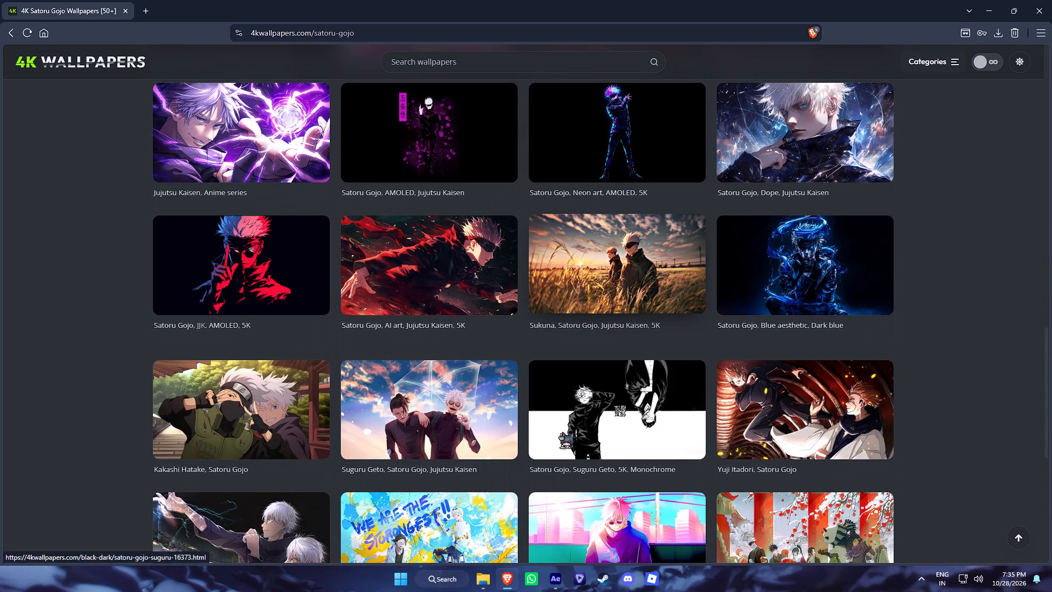
scroll(561, 431, "down", 2)
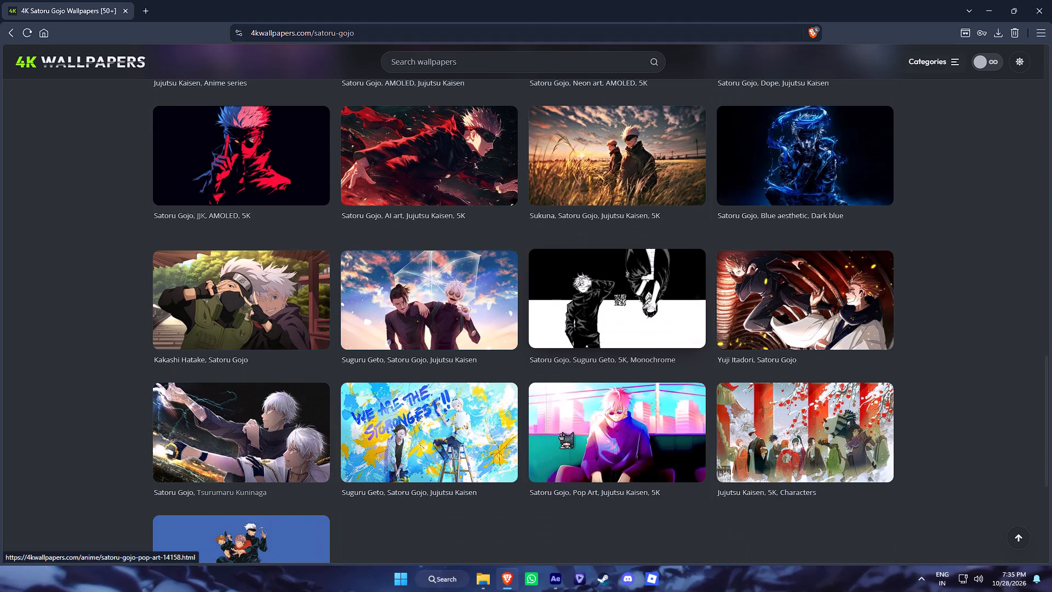
scroll(561, 431, "down", 6)
scroll(561, 431, "up", 6)
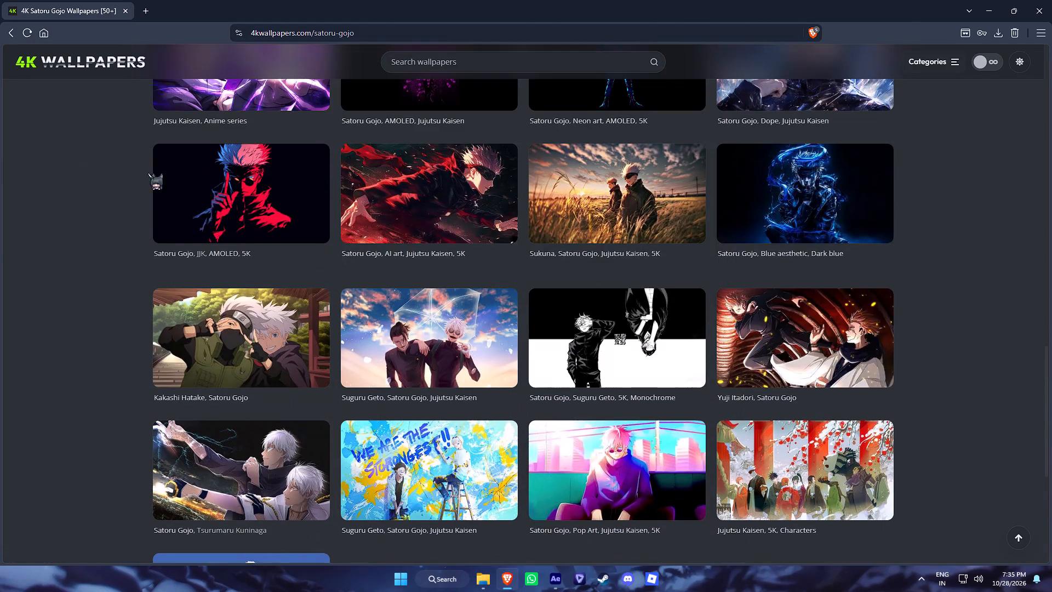
scroll(234, 185, "up", 4)
scroll(777, 345, "up", 11)
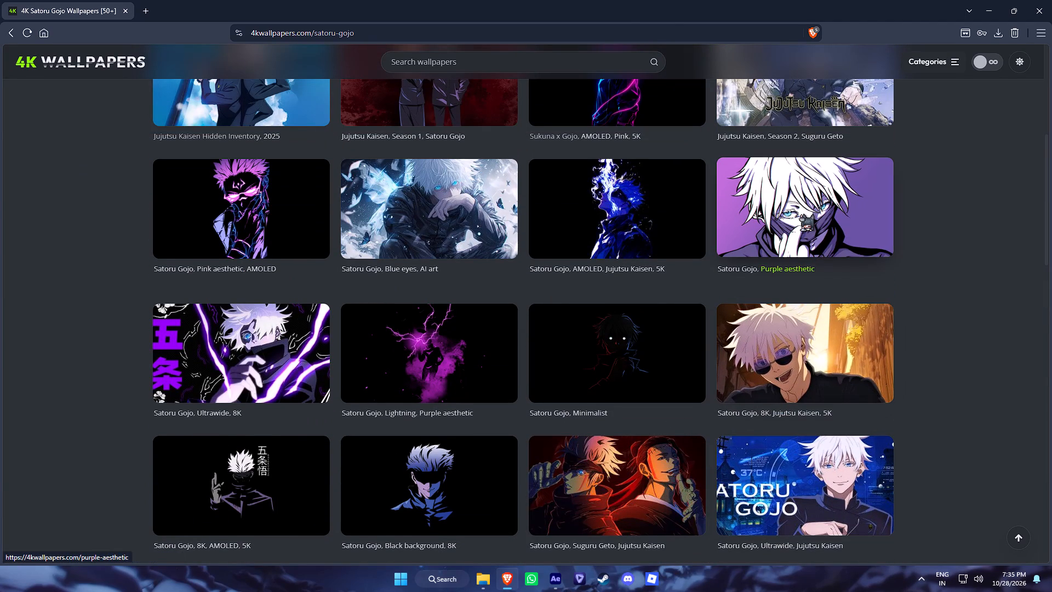
scroll(801, 214, "up", 1)
scroll(801, 214, "down", 3)
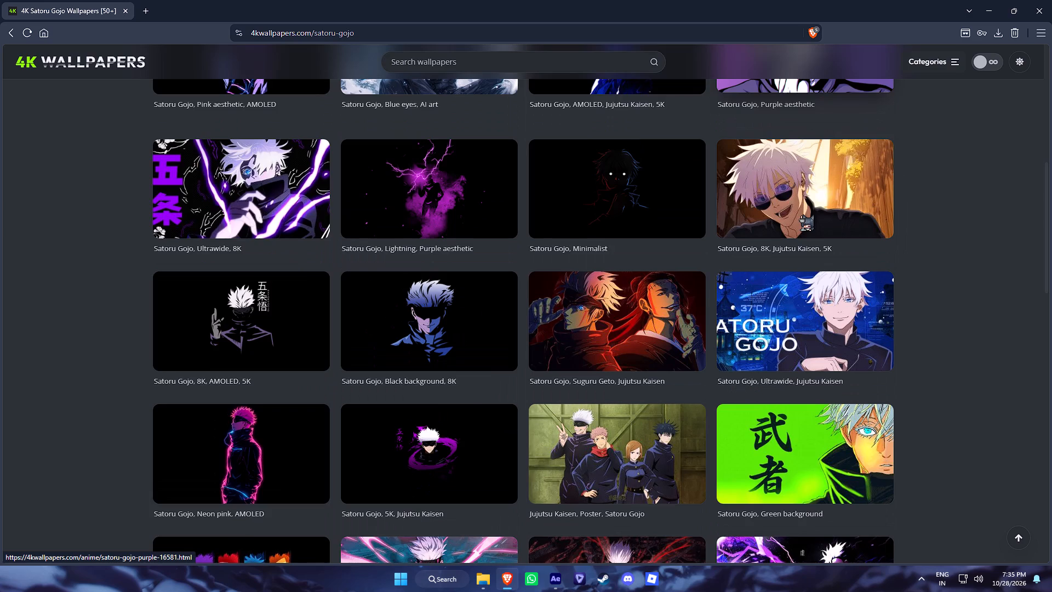
scroll(801, 214, "down", 11)
scroll(530, 485, "down", 4)
scroll(587, 424, "up", 1)
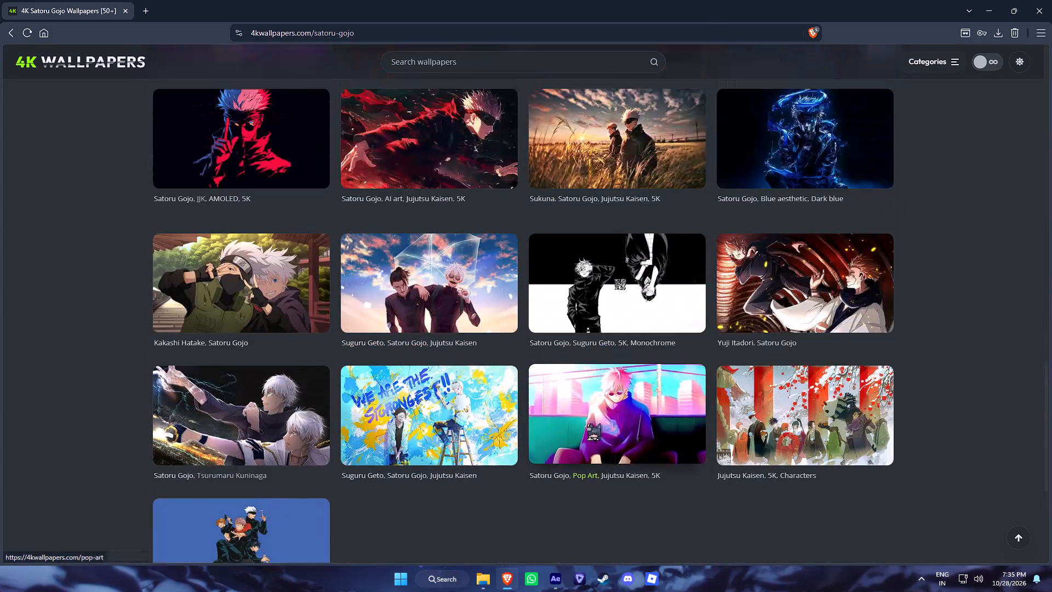
scroll(588, 423, "up", 12)
Open the Jujutsu Kaisen poster wallpaper page and look over the image and its related wallpapers.
left_click(588, 385)
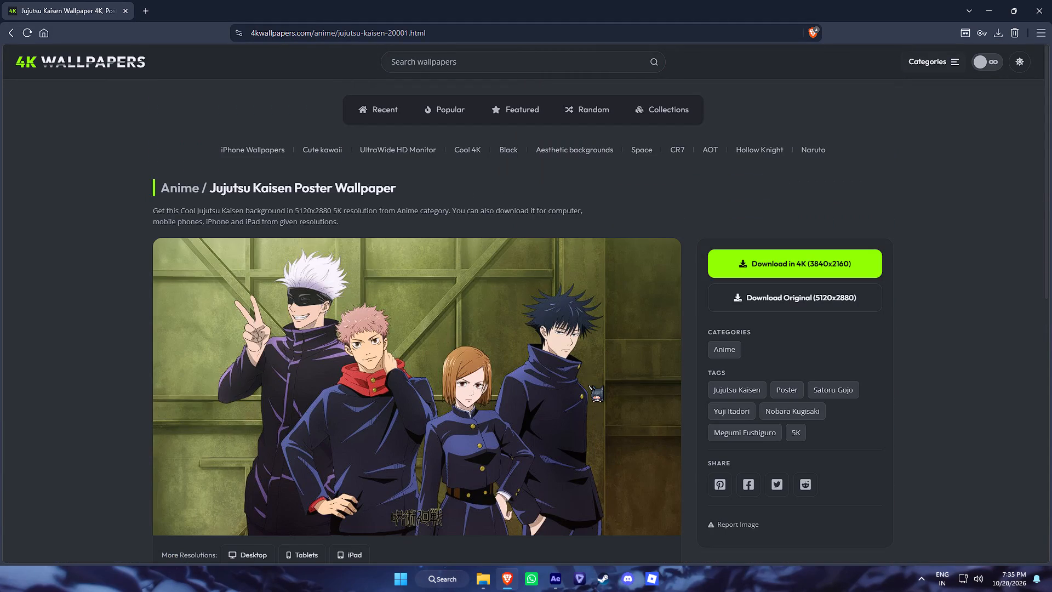
scroll(588, 385, "down", 5)
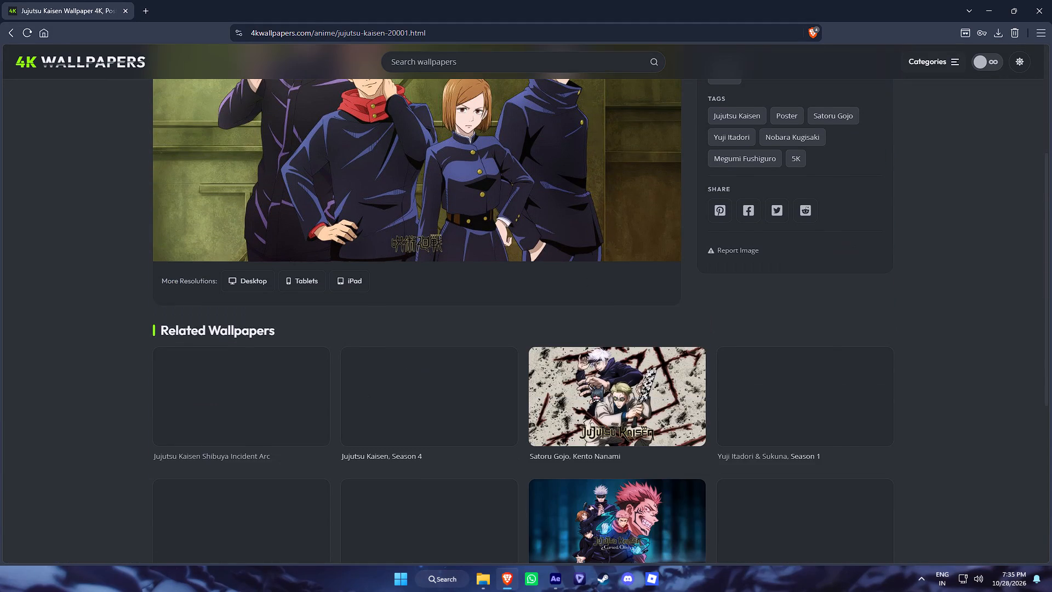
scroll(588, 385, "down", 1)
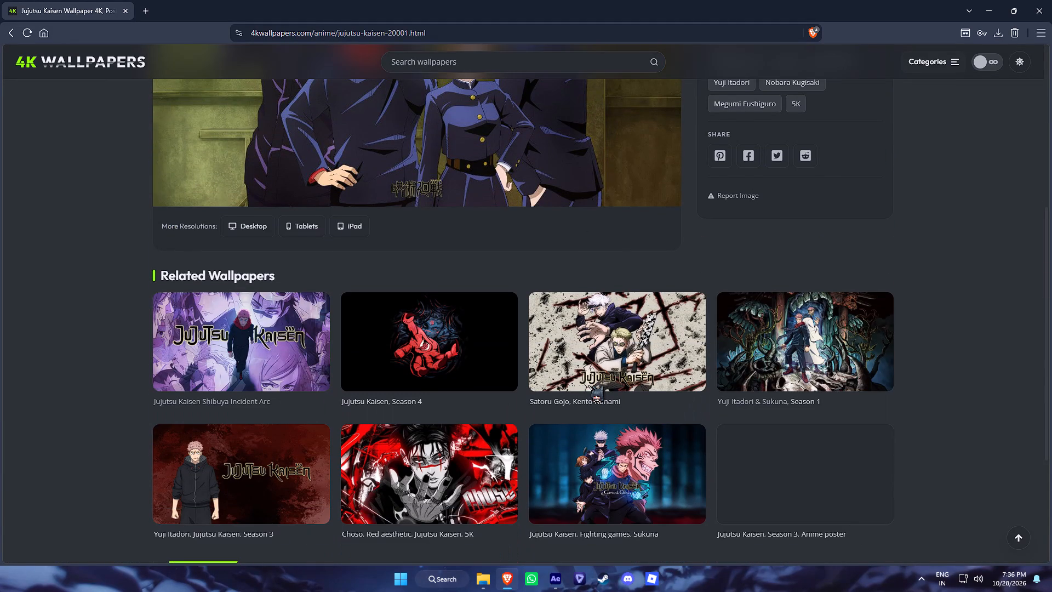
scroll(588, 385, "down", 1)
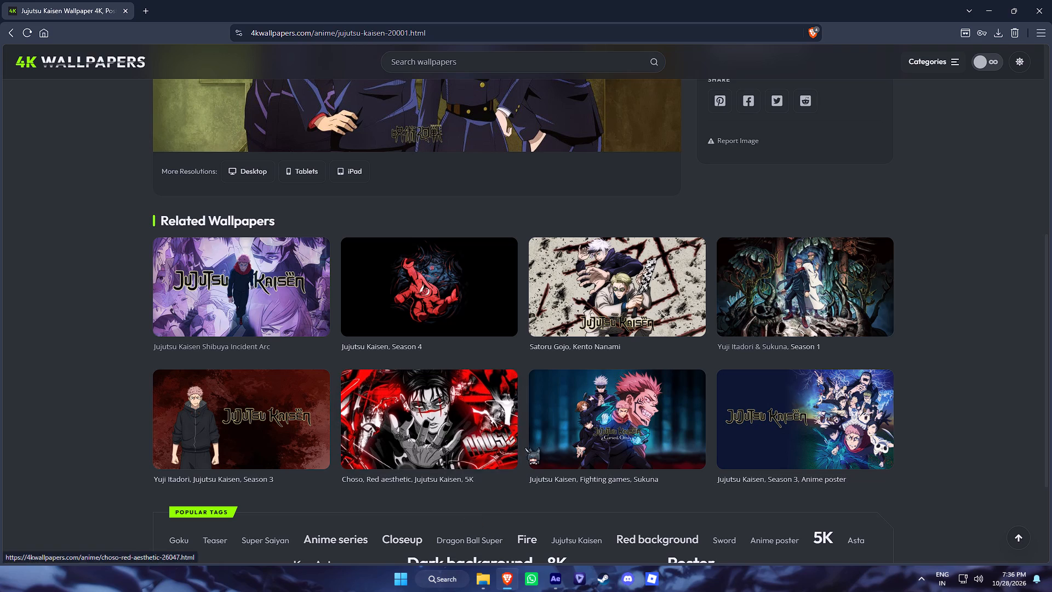
scroll(334, 307, "up", 4)
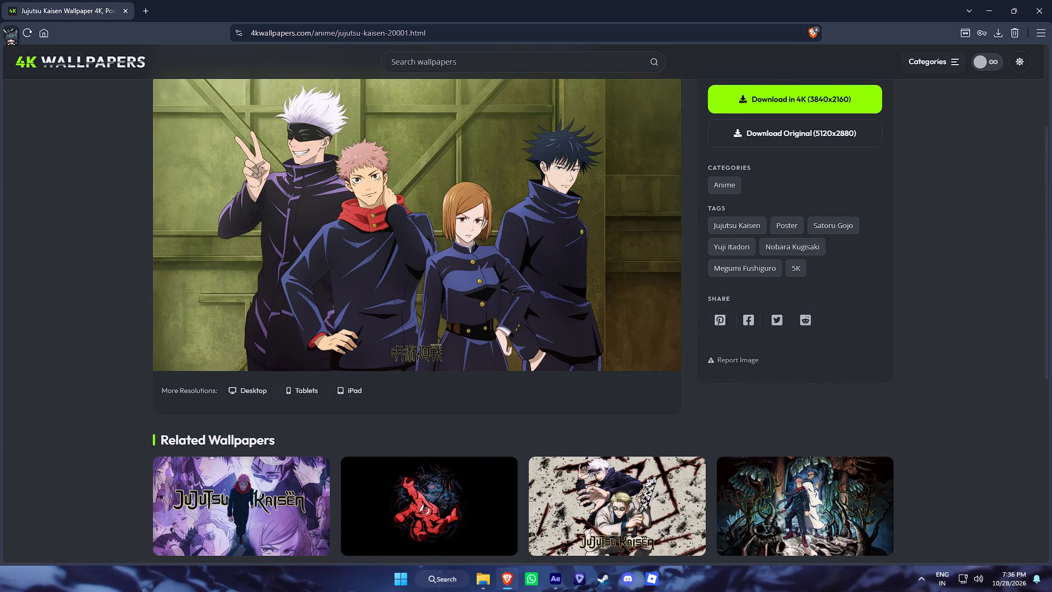
Go back to the Google results for "4k gojo landscape" and glance over them again.
left_click(3, 28)
left_click(4, 29)
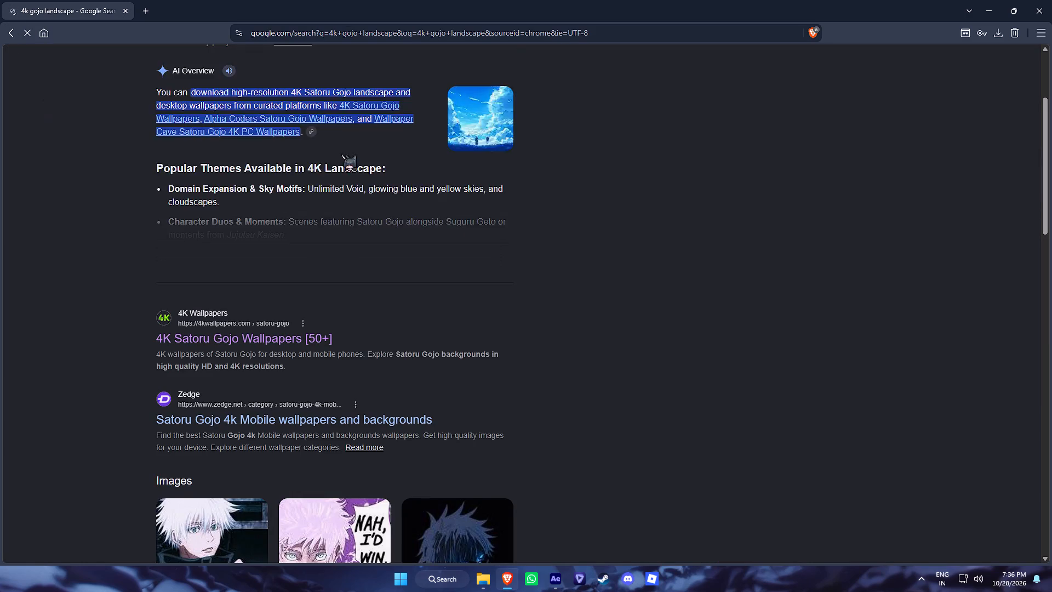
scroll(467, 218, "down", 4)
scroll(373, 270, "up", 4)
scroll(311, 130, "up", 4)
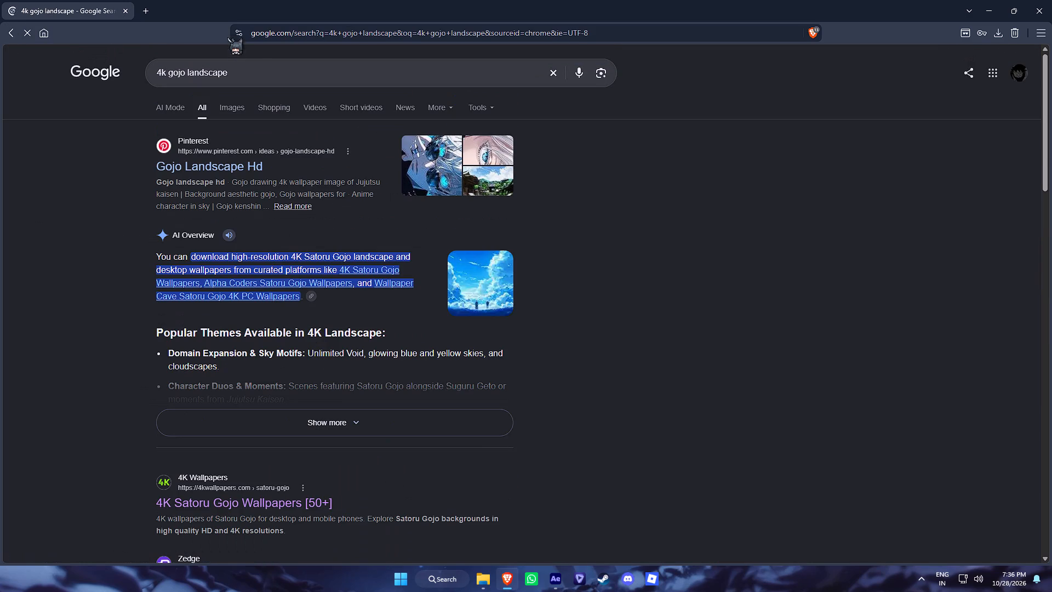
Change the Google search from gojo to naruto and search for "4k naruto landscape".
left_click(186, 76)
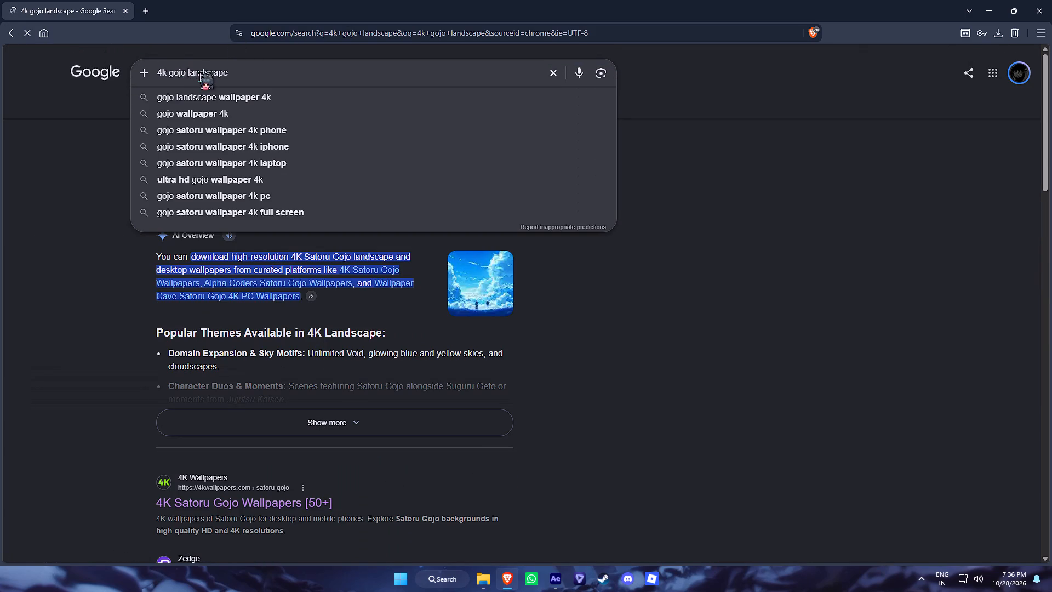
left_click(184, 76)
key("BackSpace")
key("BackSpace")
key("BackSpace")
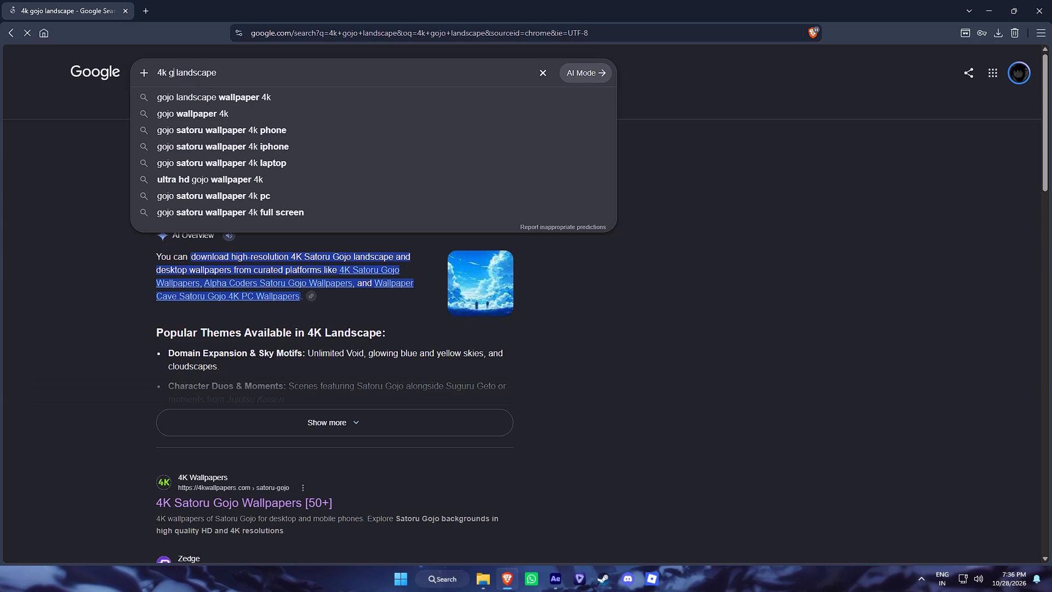
key("BackSpace")
type("naruto")
key("Delete")
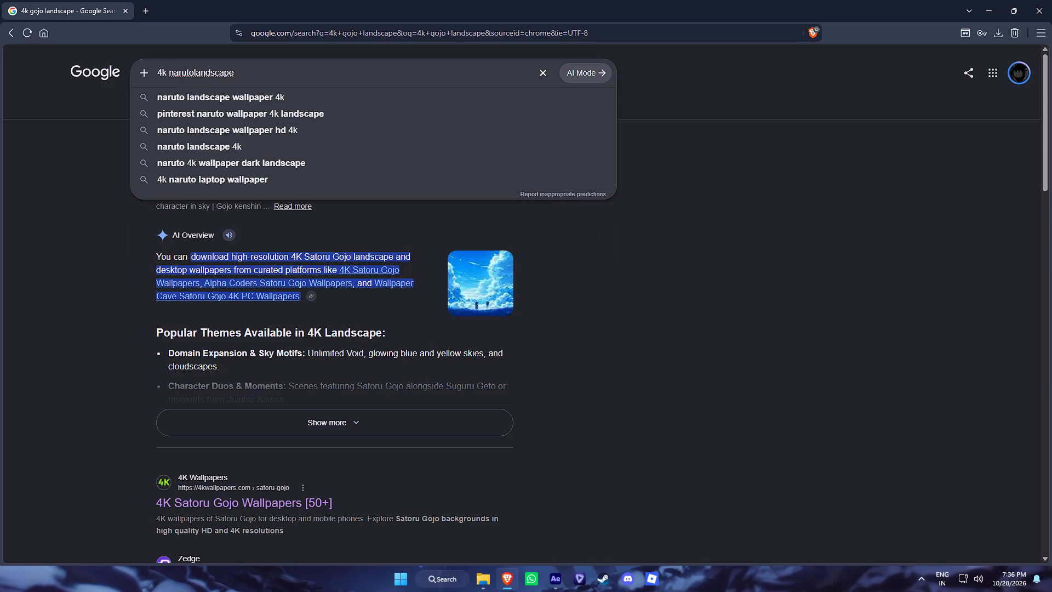
key("space")
key("Return")
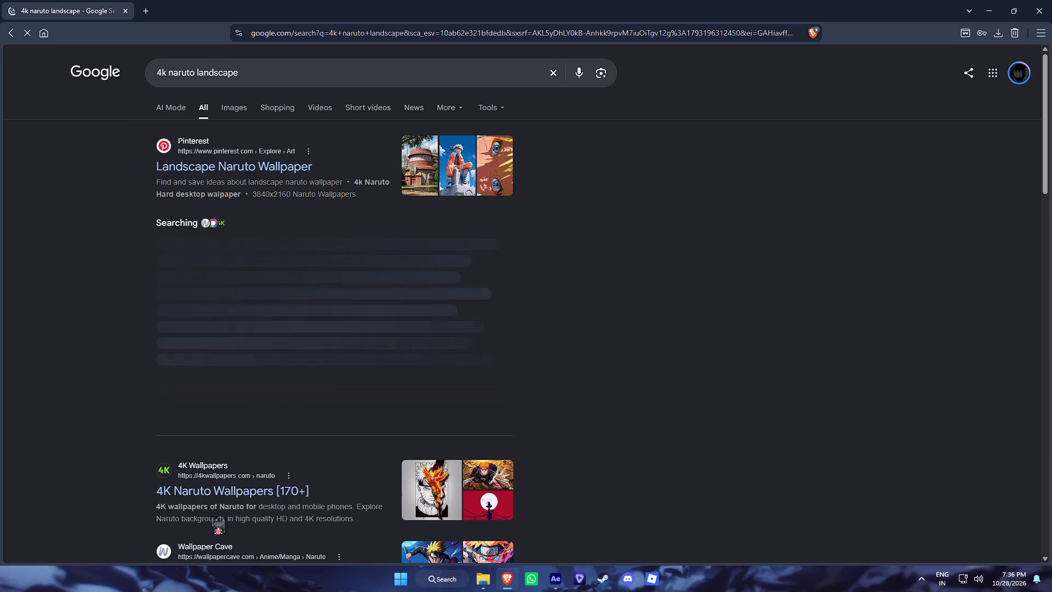
Open the 4K Naruto Wallpapers gallery and look over its first rows for a suitable image.
left_click(268, 497)
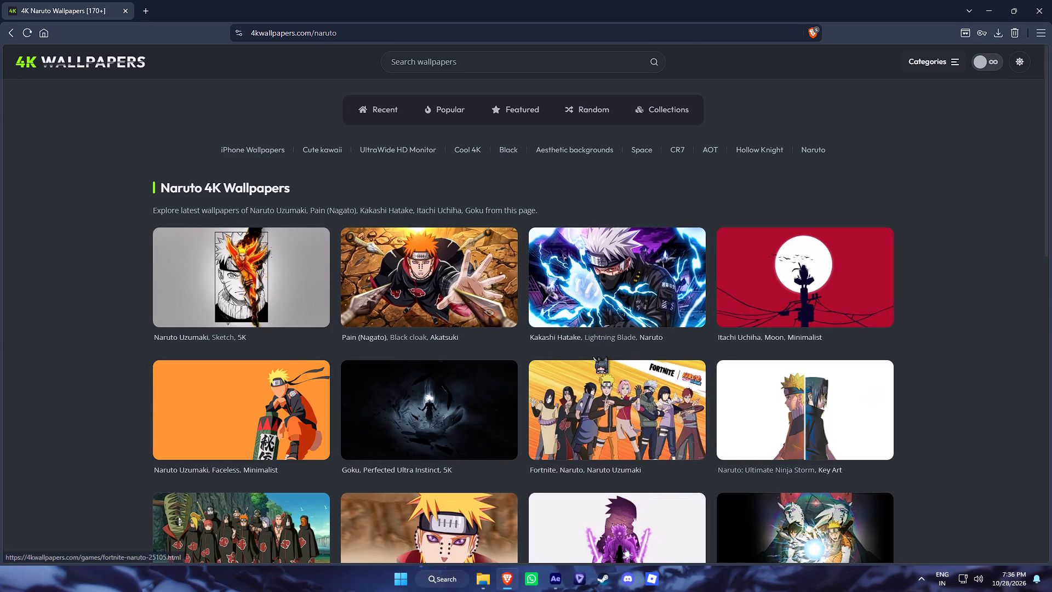
scroll(593, 356, "down", 3)
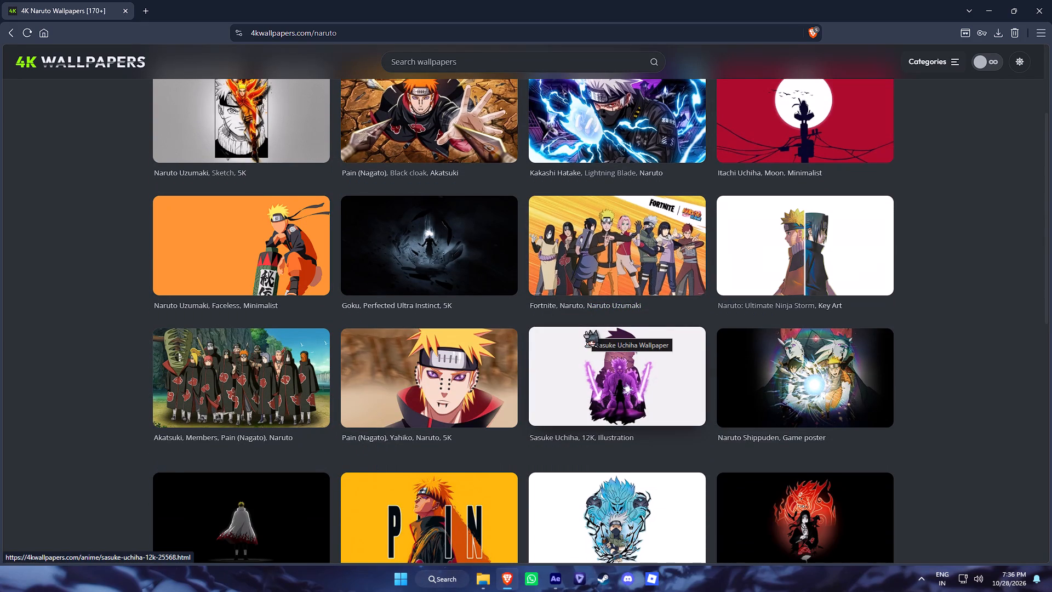
scroll(586, 330, "down", 4)
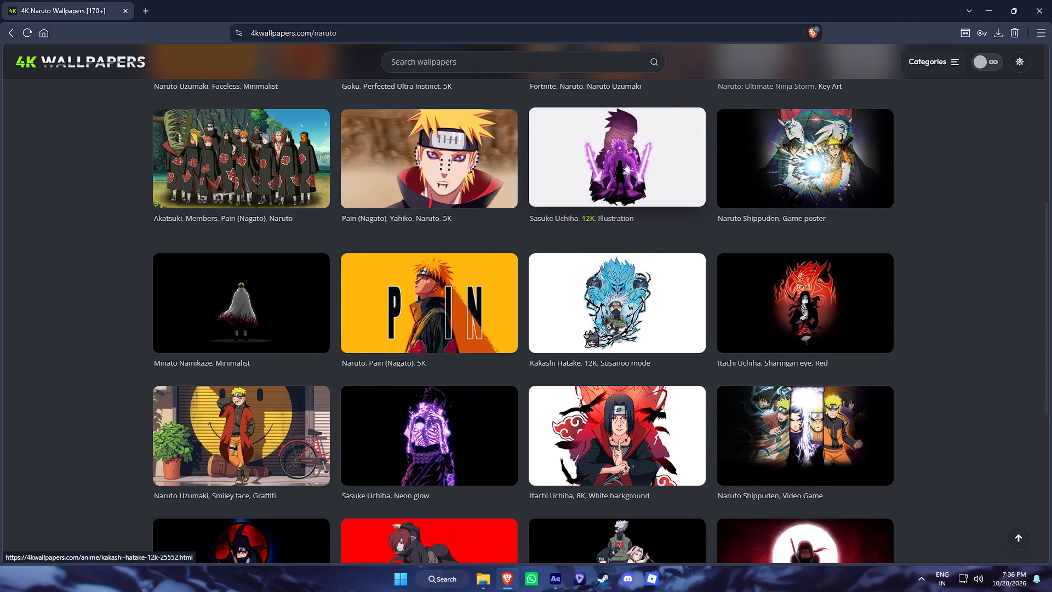
scroll(586, 330, "down", 4)
left_click(590, 454)
scroll(604, 346, "up", 4)
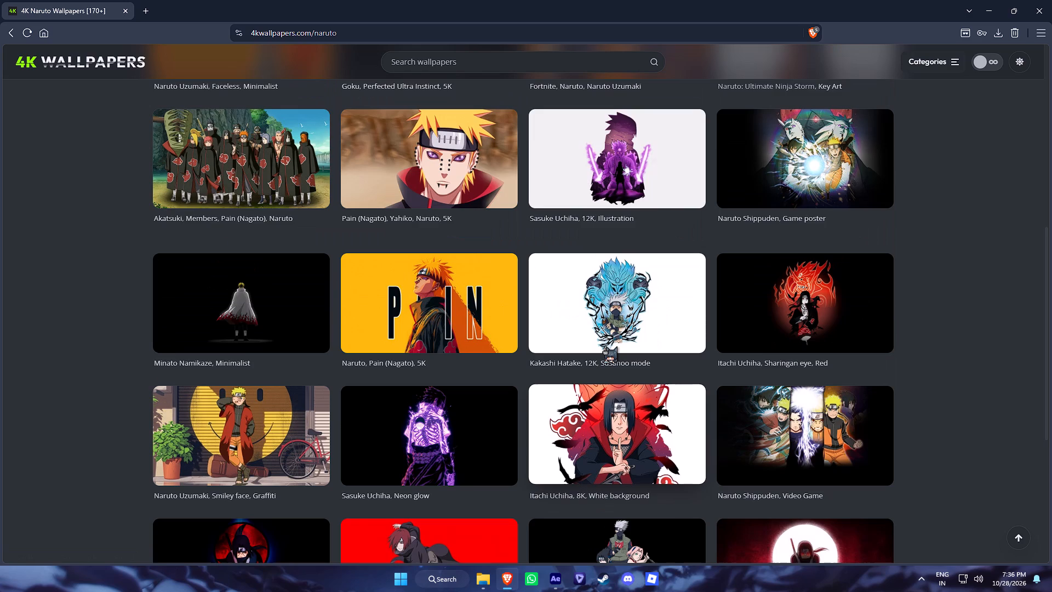
scroll(604, 346, "up", 12)
scroll(604, 346, "down", 4)
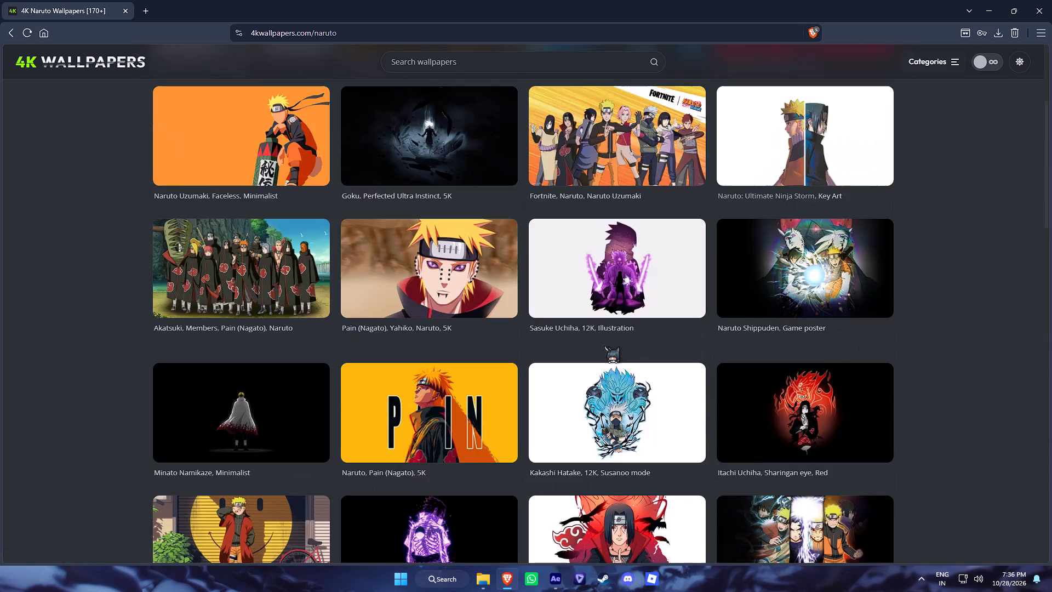
Browse the rest of the Naruto gallery to its end and load more wallpapers.
scroll(604, 346, "down", 8)
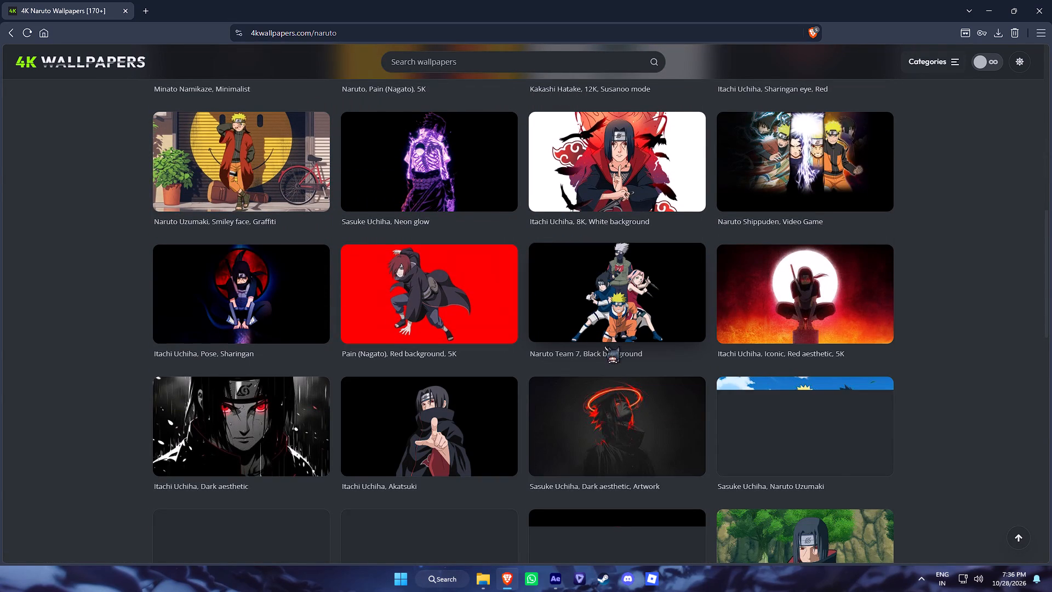
scroll(604, 346, "down", 4)
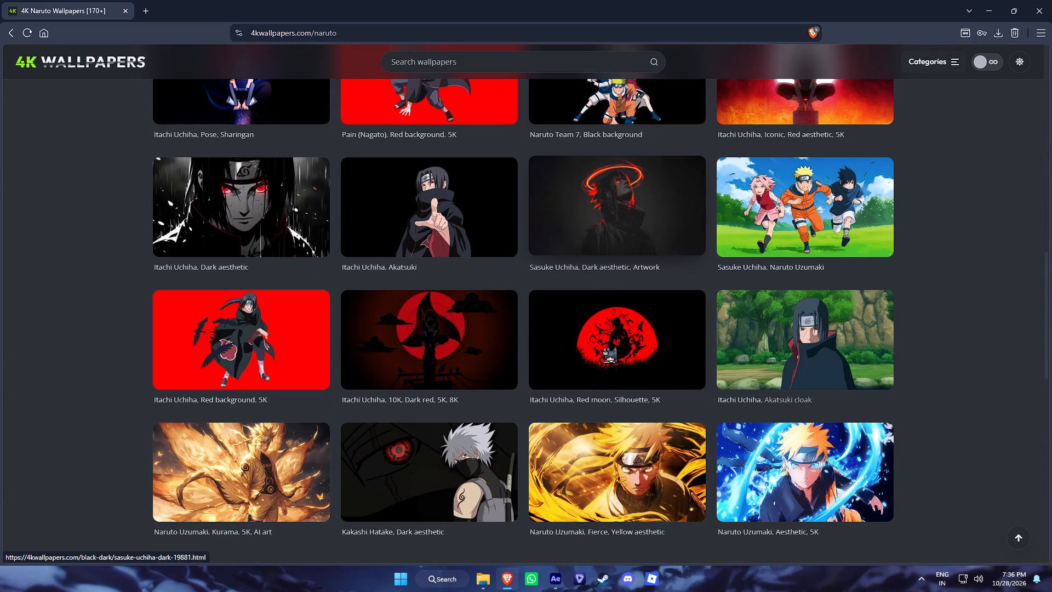
scroll(604, 346, "down", 1)
scroll(582, 297, "down", 2)
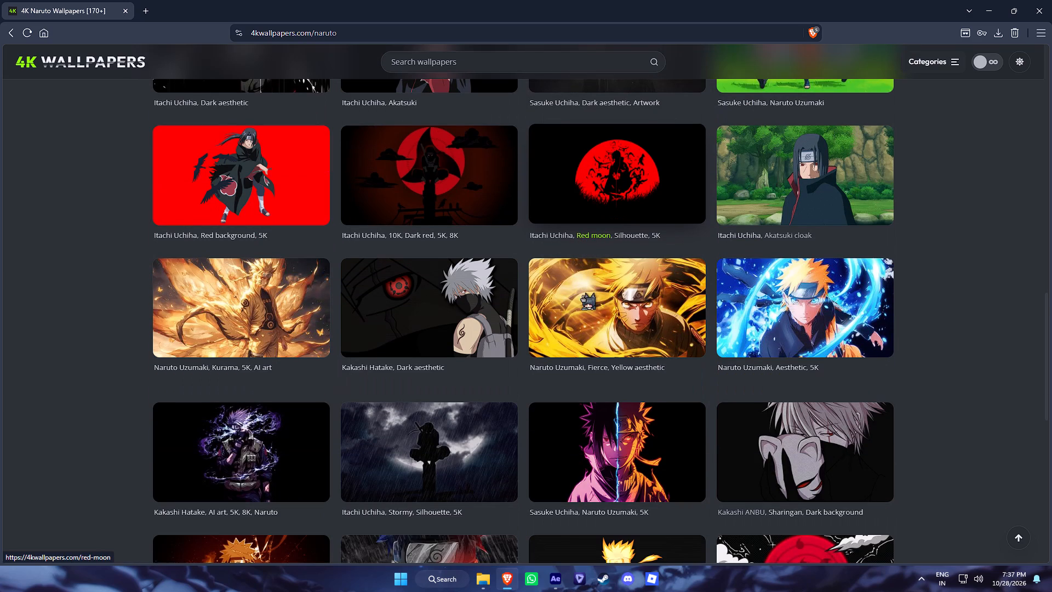
scroll(582, 293, "down", 1)
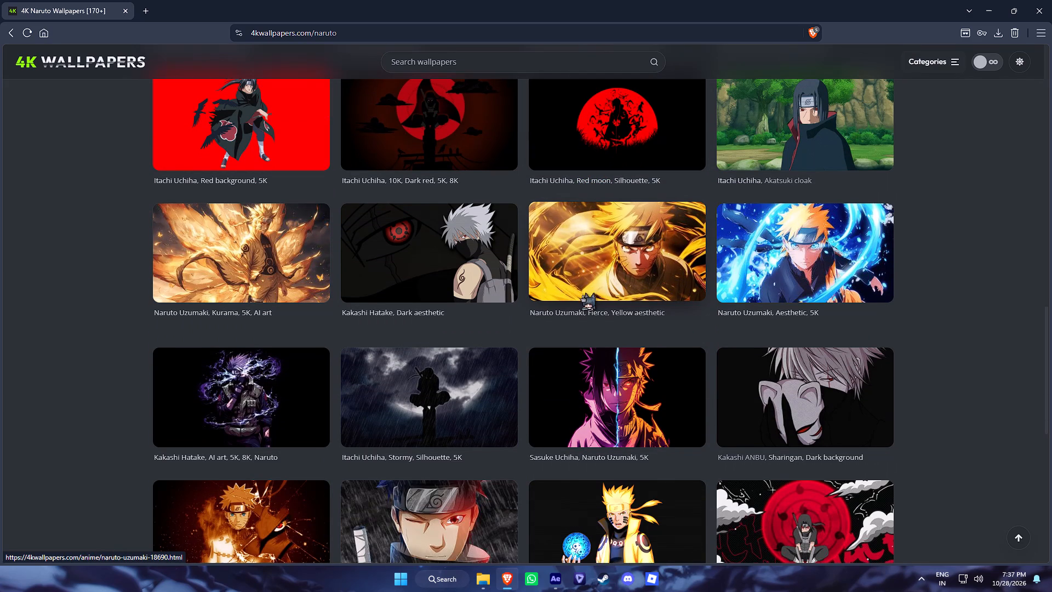
scroll(582, 293, "down", 2)
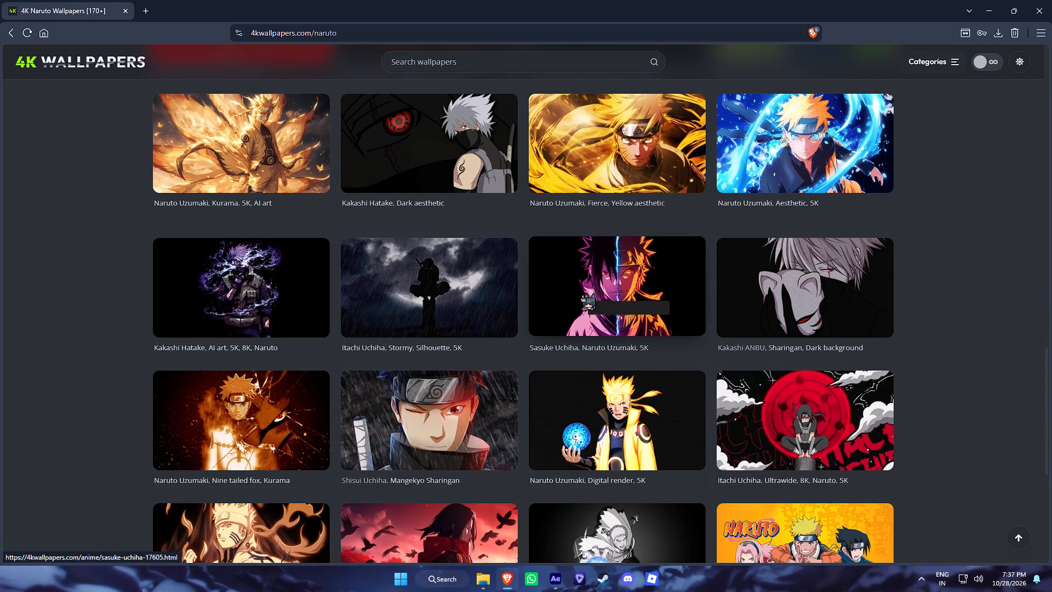
scroll(582, 293, "down", 1)
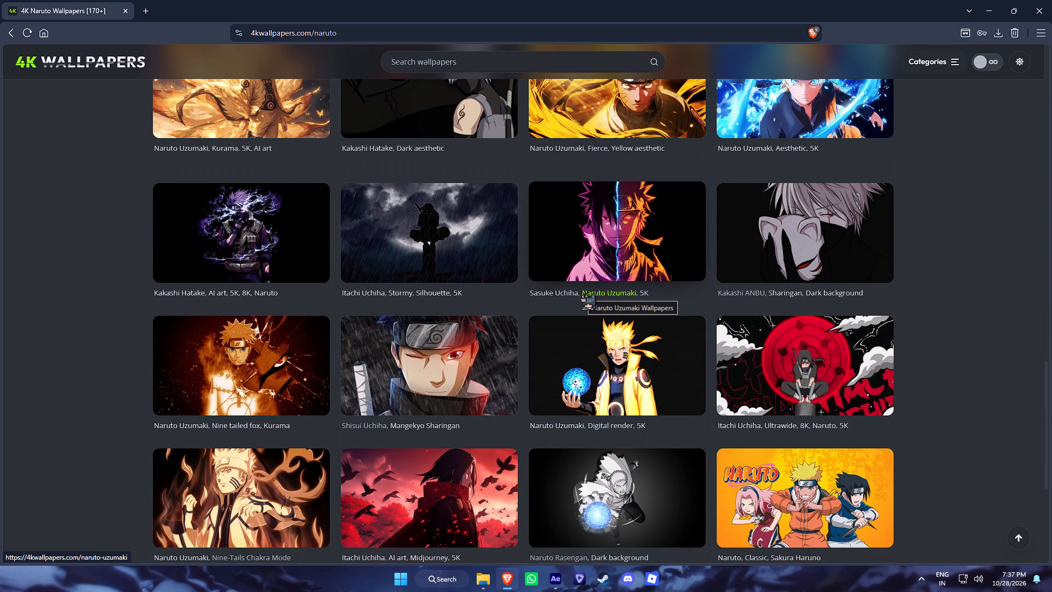
scroll(582, 293, "down", 2)
left_click(534, 510)
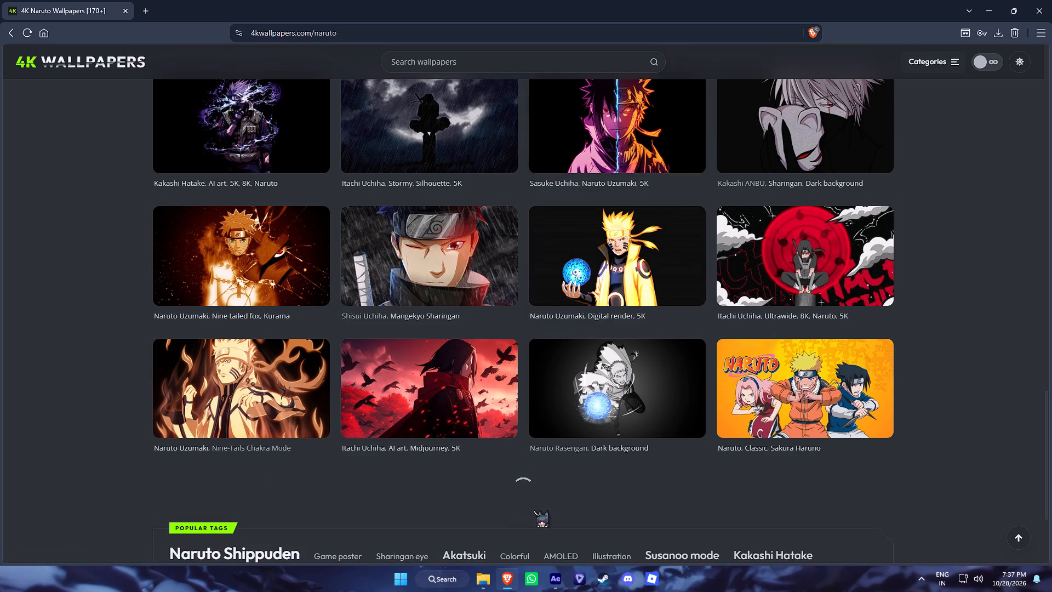
Look through the additional Naruto wallpapers down to the end of the extended gallery.
scroll(532, 432, "down", 4)
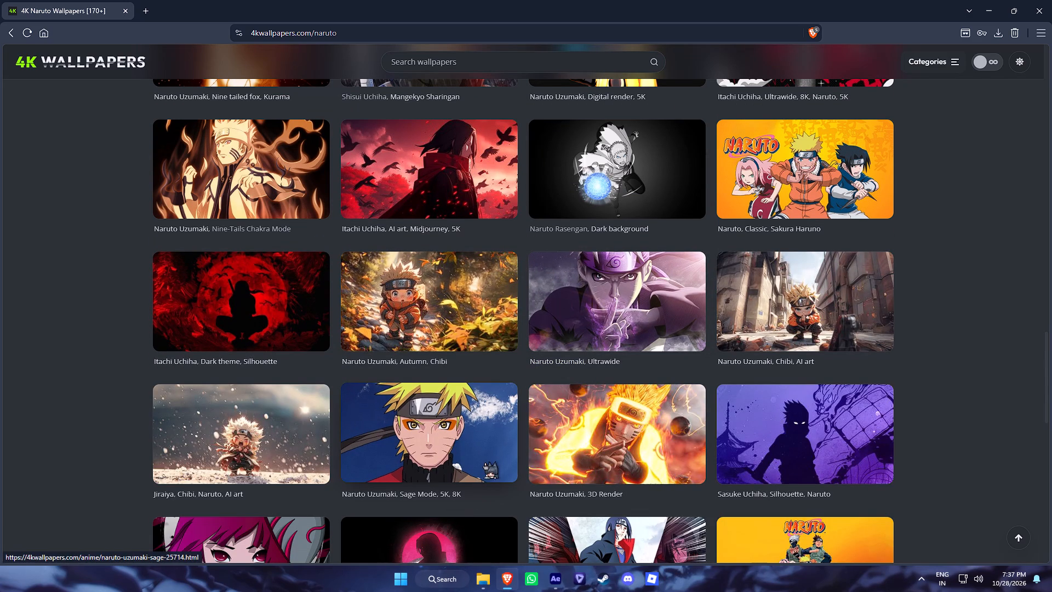
scroll(485, 440, "down", 3)
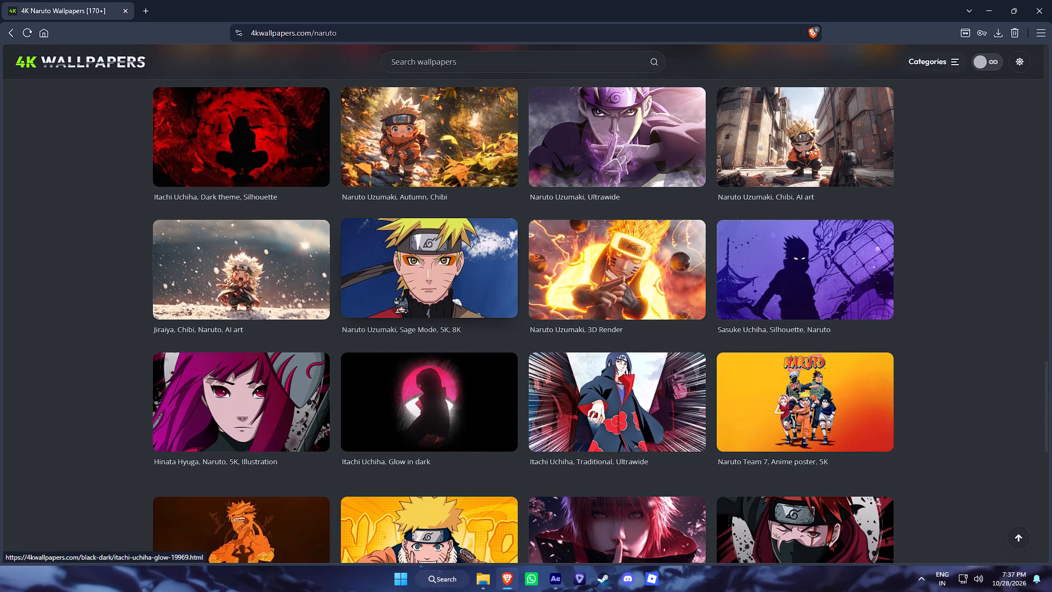
scroll(404, 292, "down", 1)
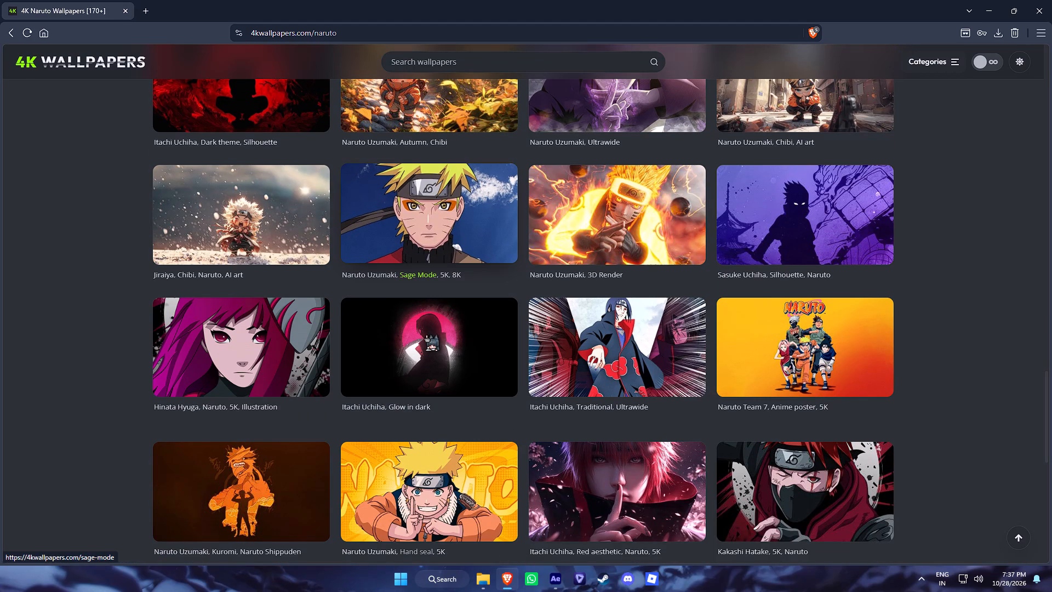
scroll(426, 334, "down", 3)
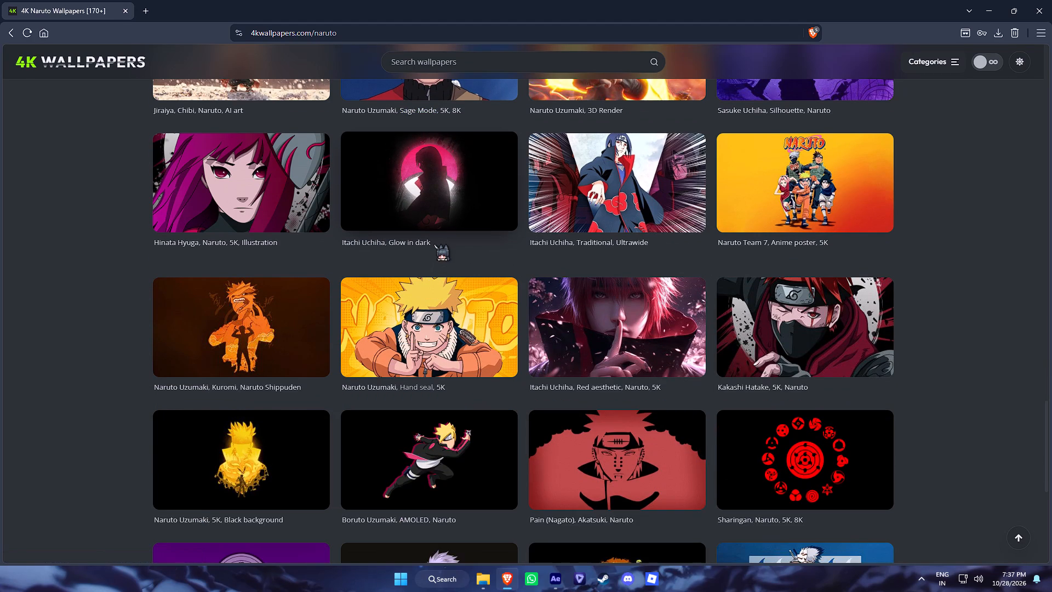
left_click(434, 244)
scroll(434, 206, "down", 4)
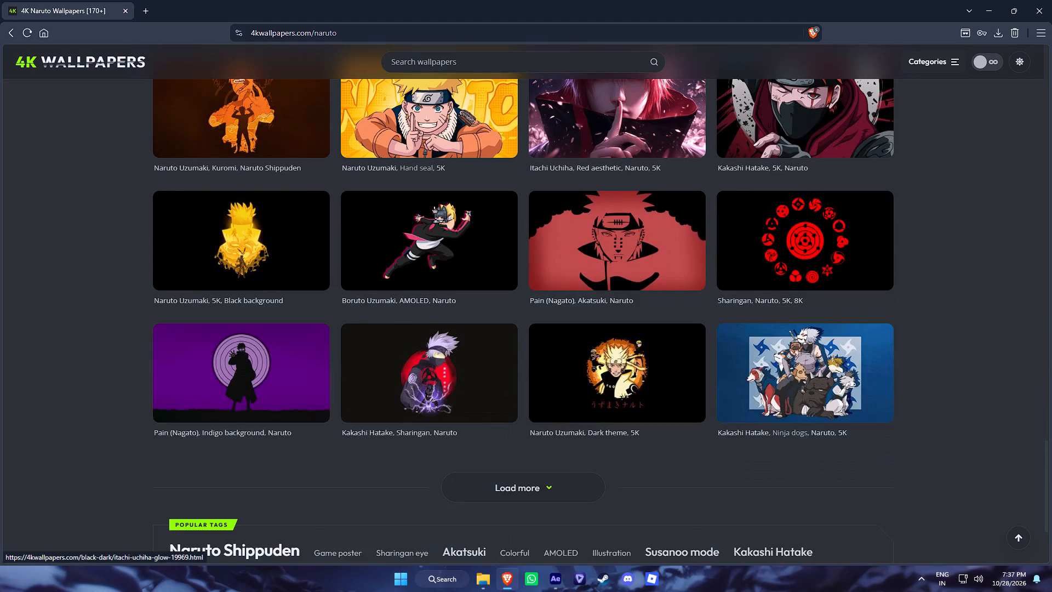
Open the "Itachi Uchiha, Glow in dark" wallpaper page and check the image and its download options.
scroll(434, 206, "up", 3)
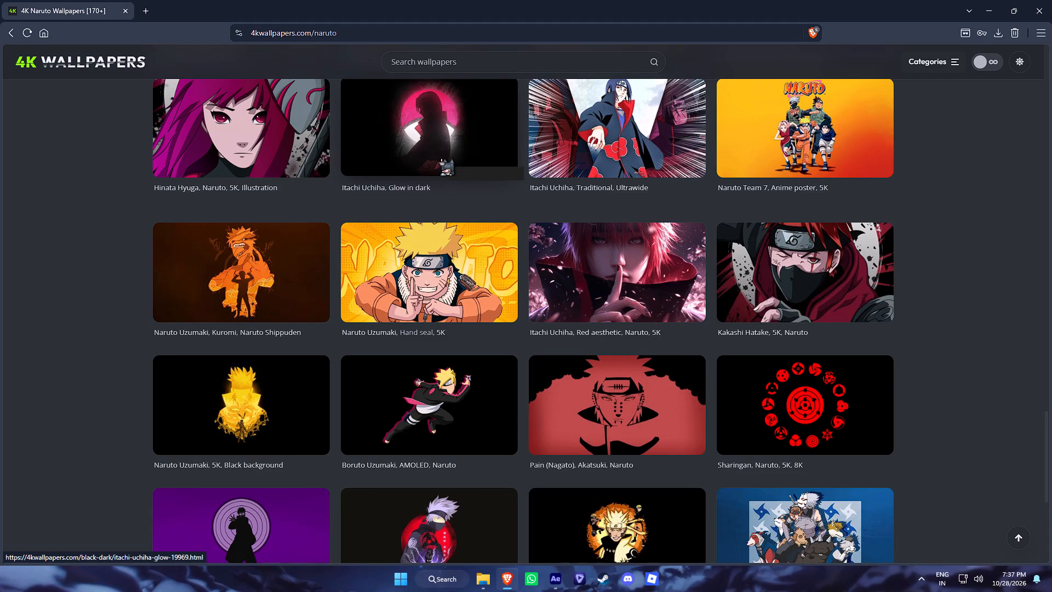
left_click(441, 158)
scroll(441, 158, "down", 1)
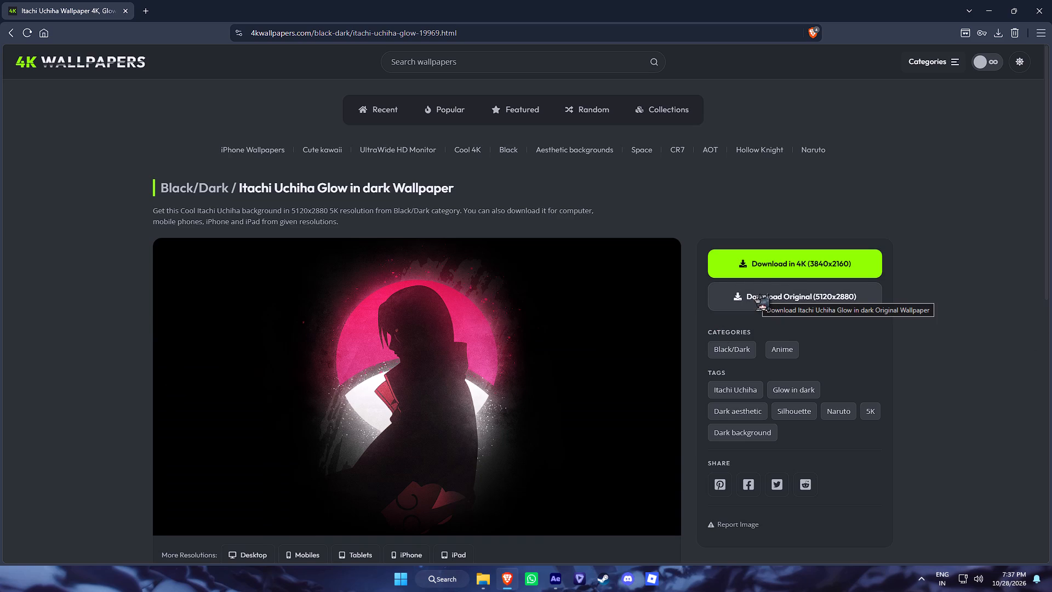
scroll(757, 294, "down", 4)
scroll(757, 294, "up", 3)
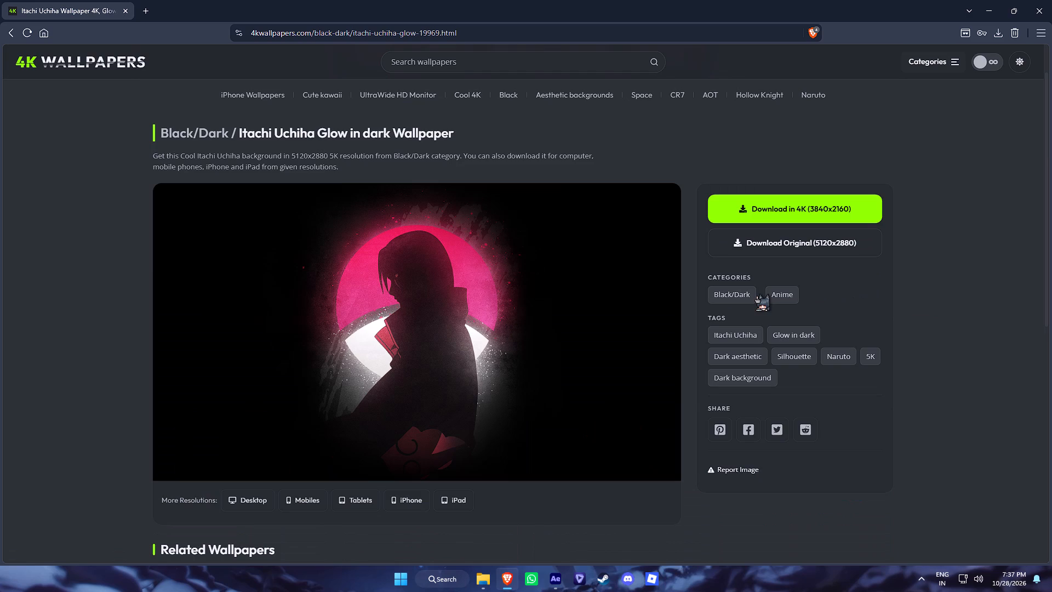
Download the original 5120x2880 Itachi wallpaper and save it in the Videos folder as itachi-uchiha-glow.
left_click(770, 249)
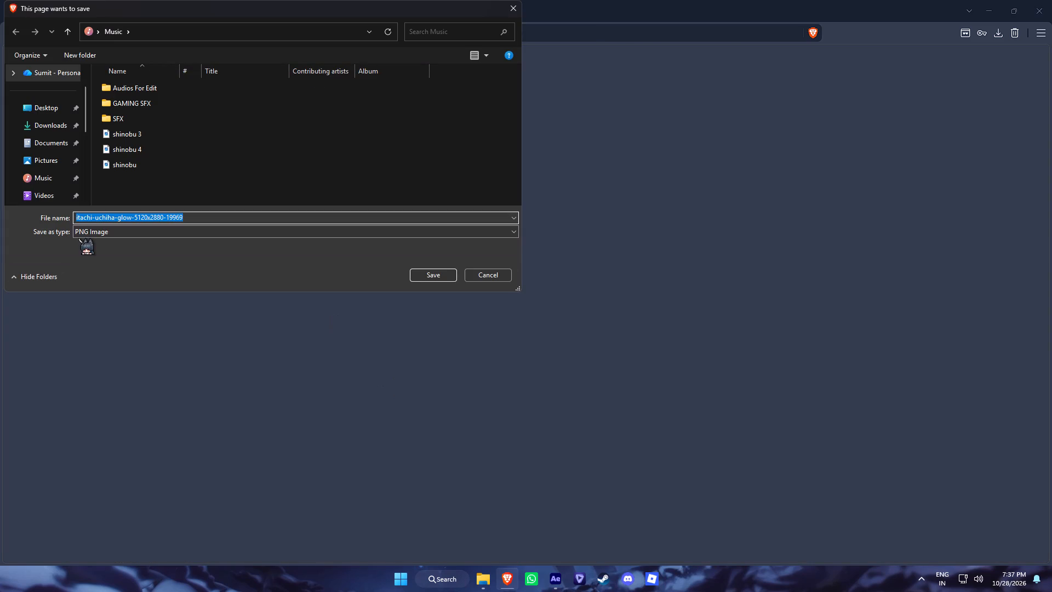
left_click(48, 198)
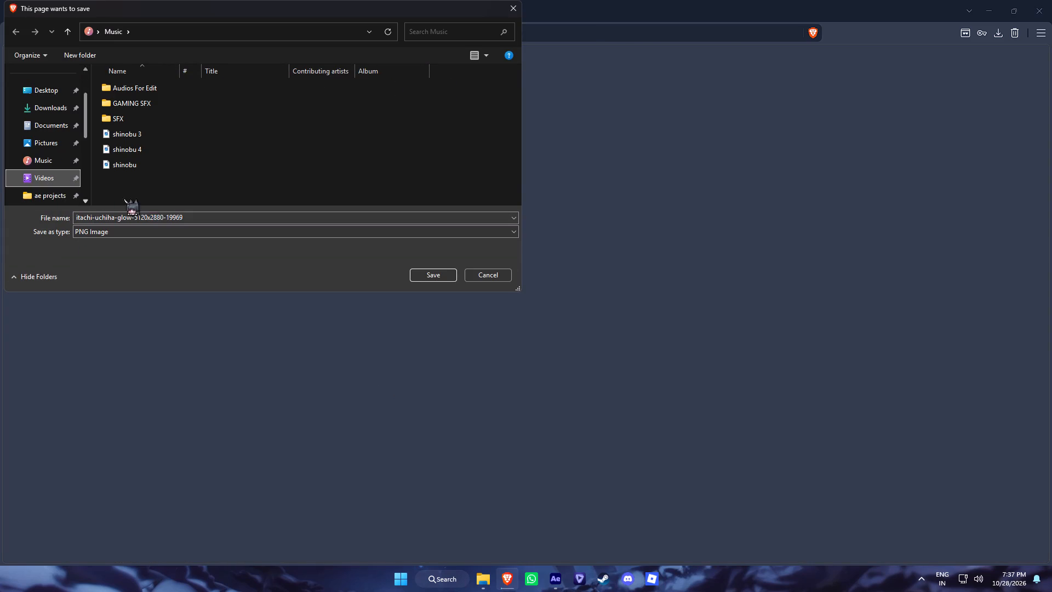
left_click_drag(204, 217, 150, 221)
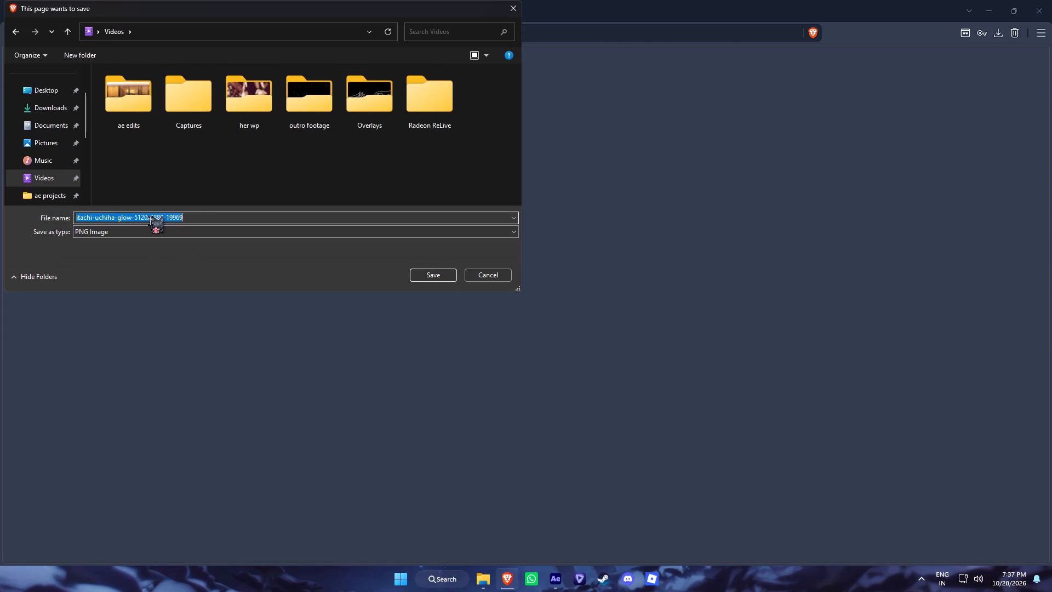
left_click_drag(150, 221, 149, 221)
left_click_drag(133, 221, 211, 221)
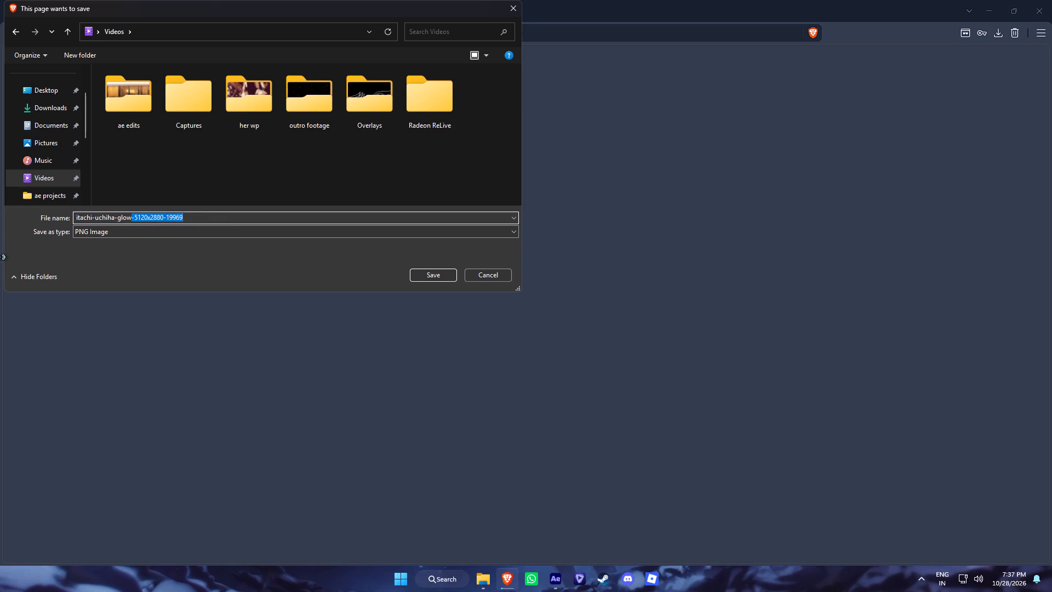
key("BackSpace")
key("Return")
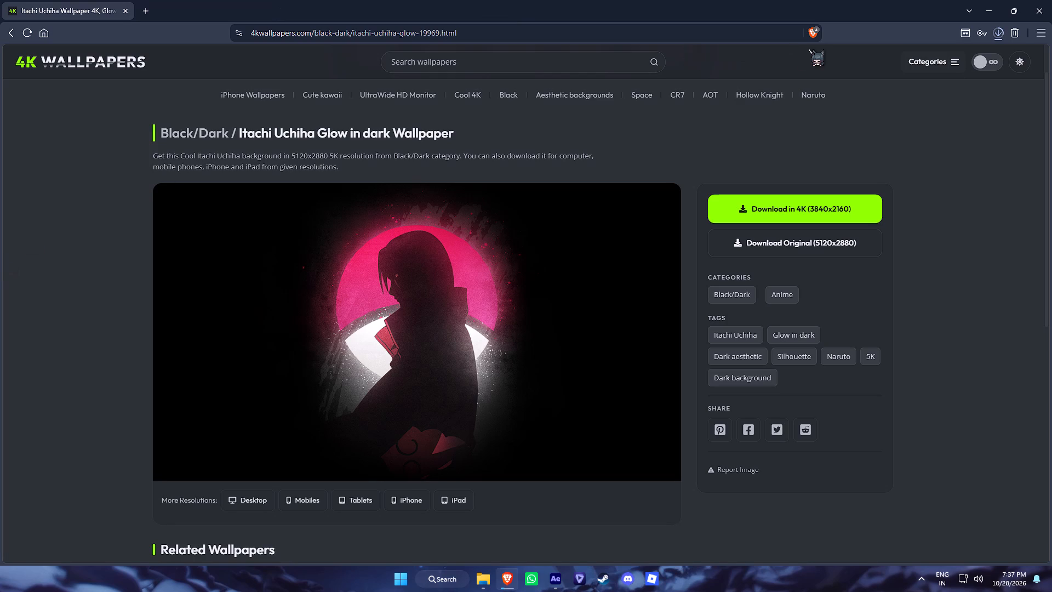
Delete both downloaded Install VALORANT.exe files through the recent download history and close the history.
left_click(993, 36)
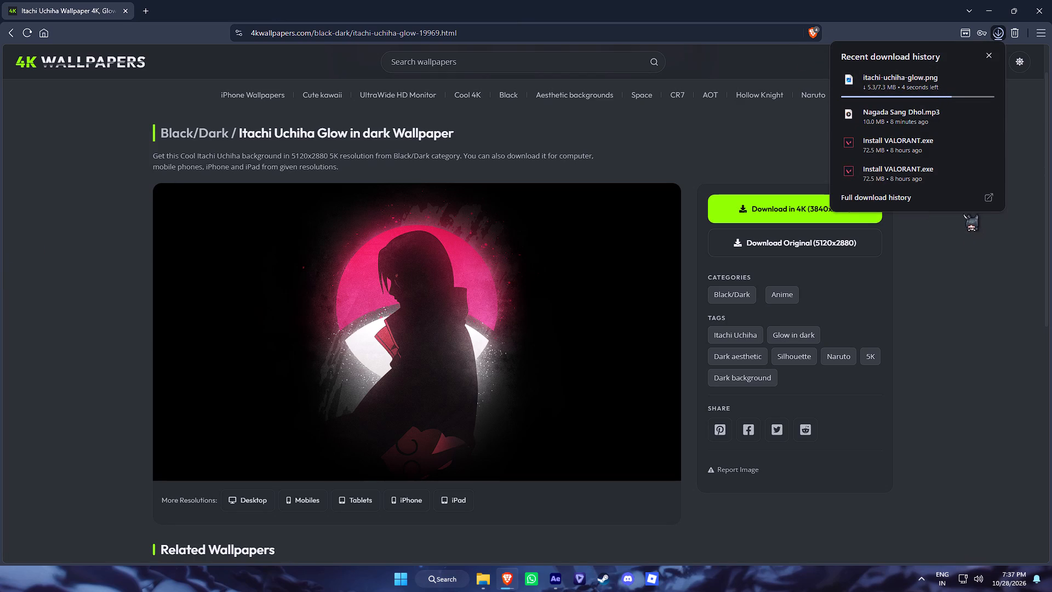
left_click(983, 158)
left_click(990, 133)
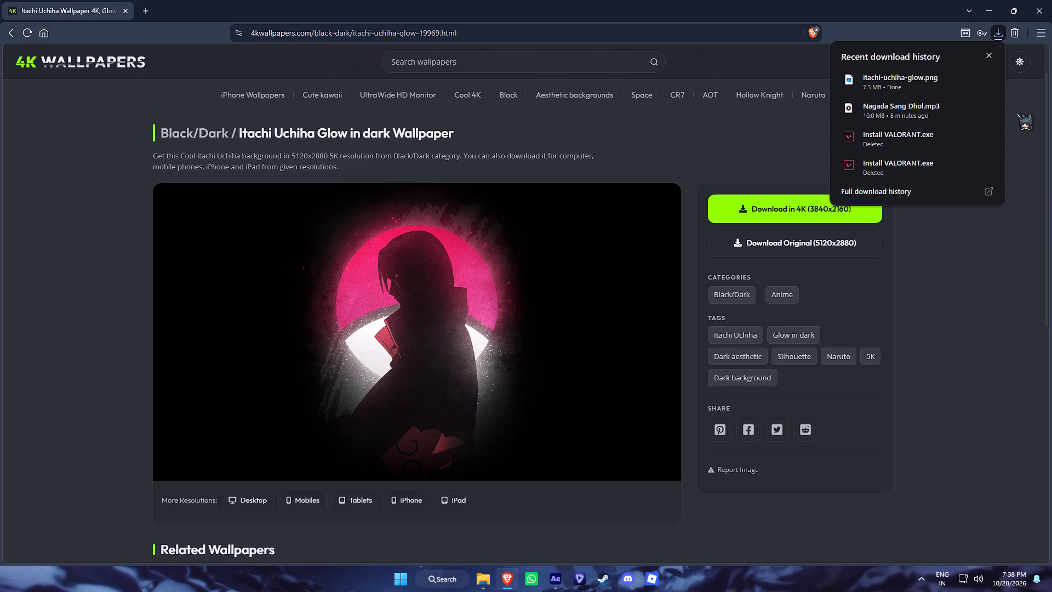
left_click(1027, 116)
Close the browser and import the Nagada Sang Dhol audio from the Music folder into the After Effects project.
left_click(1040, 0)
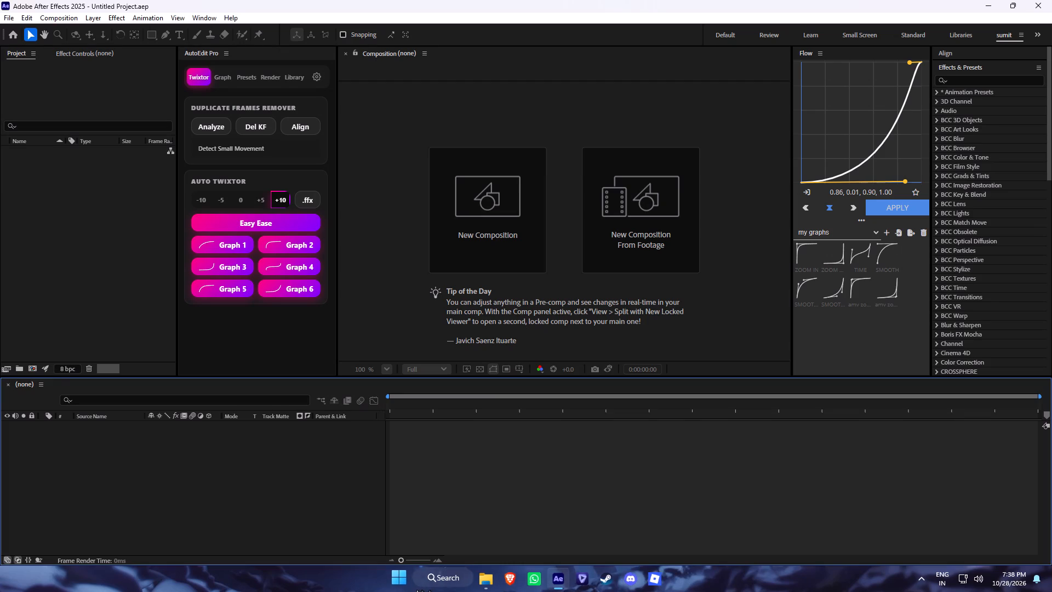
left_click(489, 574)
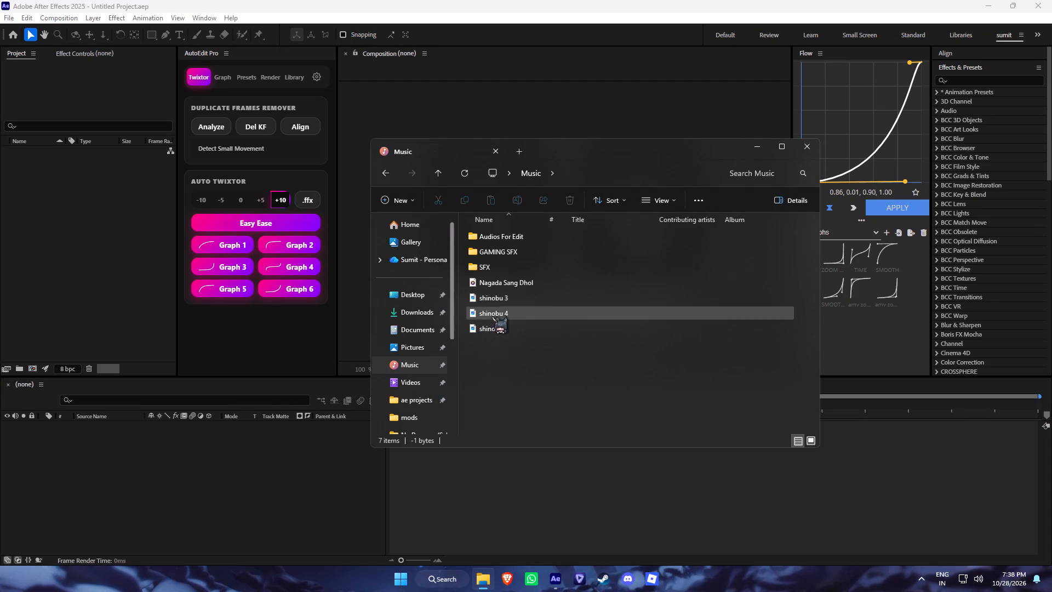
left_click_drag(508, 283, 113, 231)
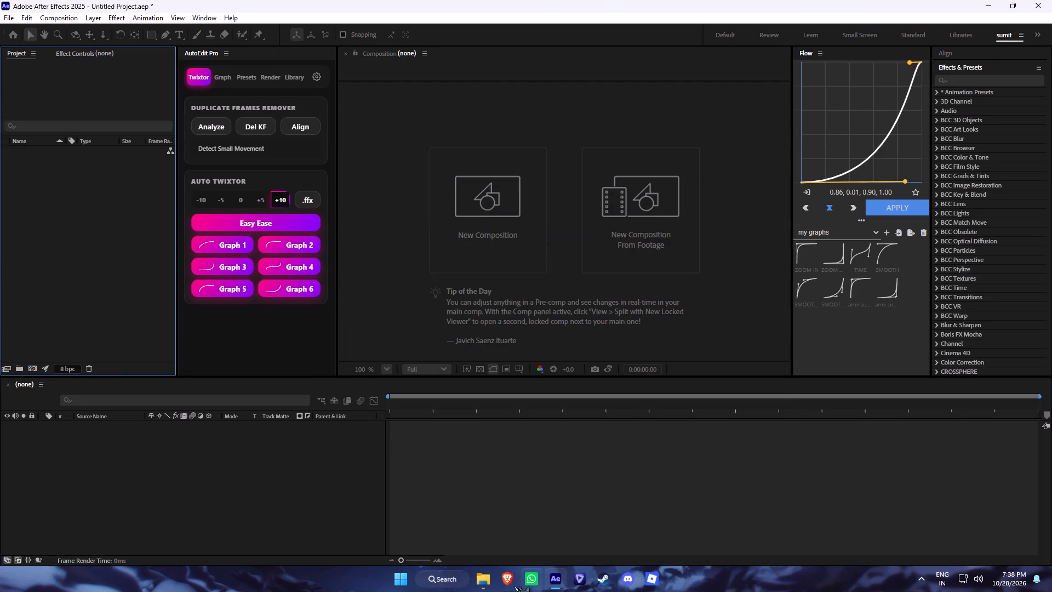
Import the itachi-uchiha-glow image from the Videos folder into the project.
left_click(484, 590)
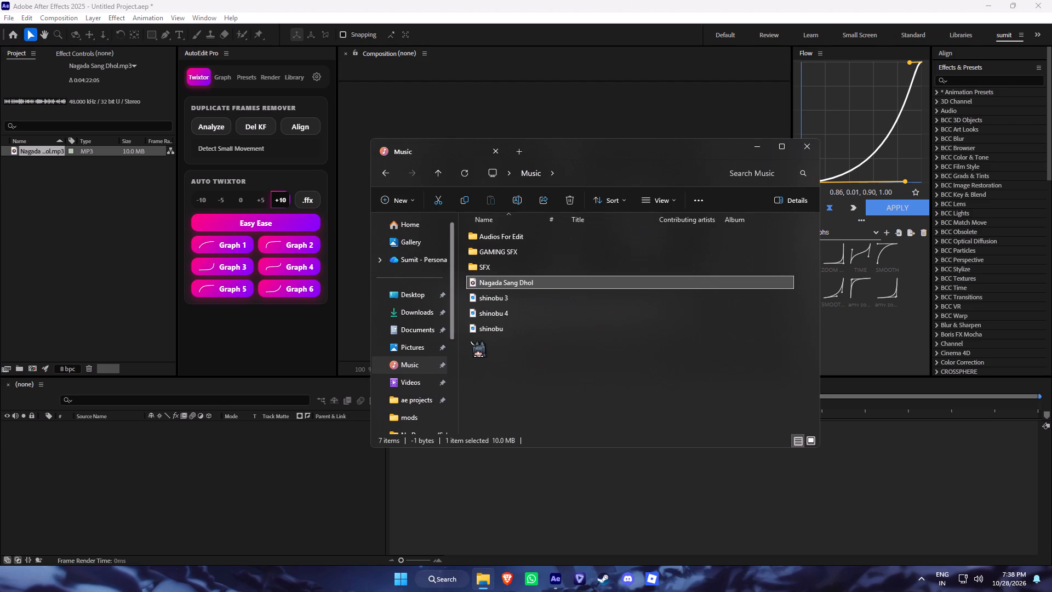
left_click(428, 387)
left_click_drag(502, 320, 145, 307)
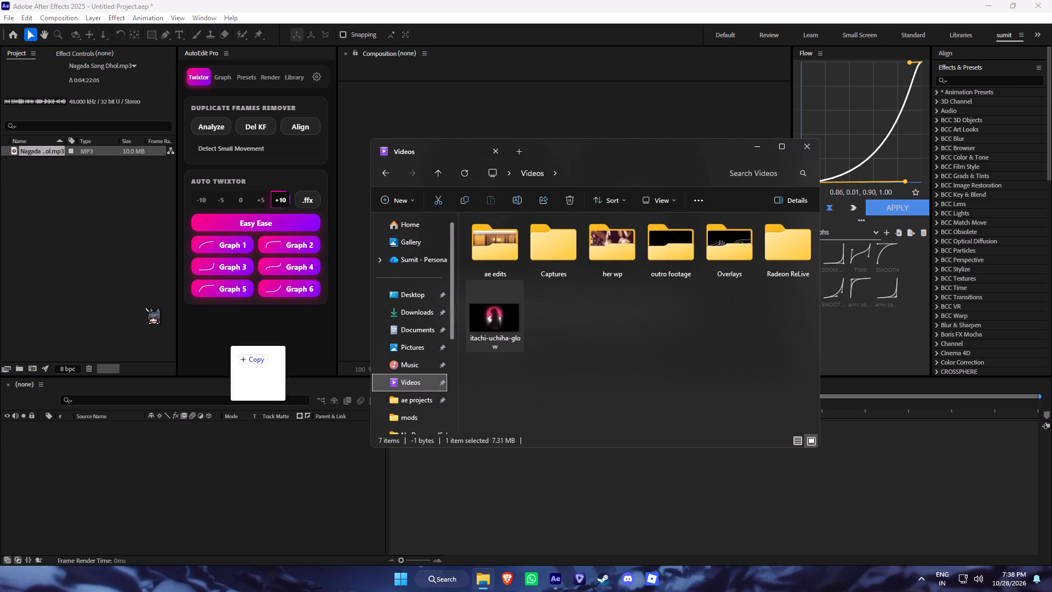
left_click_drag(145, 307, 100, 275)
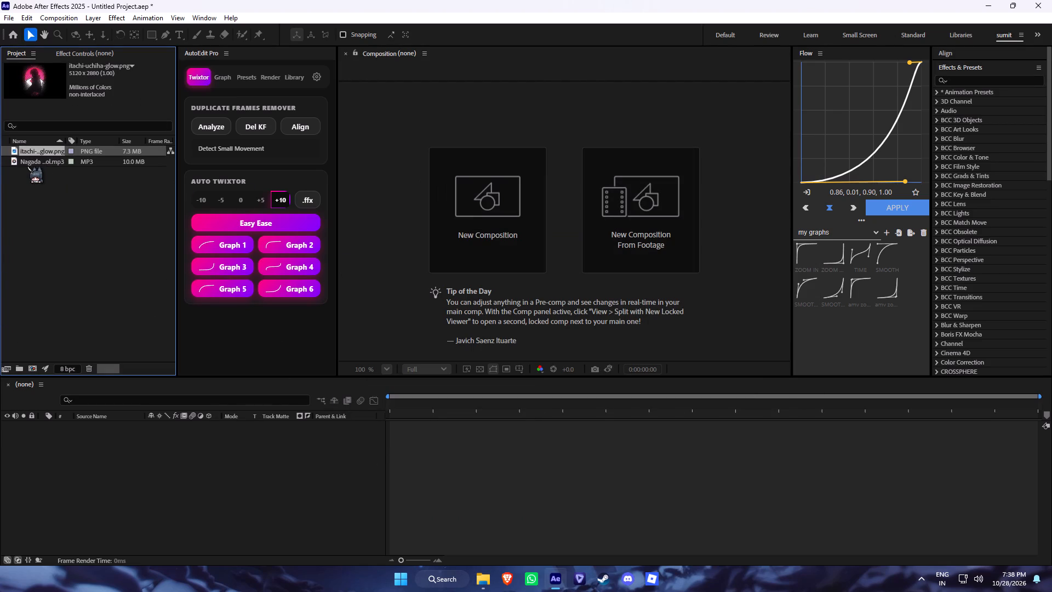
Create a composition from the Nagada Sang Dhol MP3 and set it to the Social Media Landscape HD preset, 1920x1080 at 30 fps.
left_click_drag(27, 165, 76, 464)
right_click(385, 261)
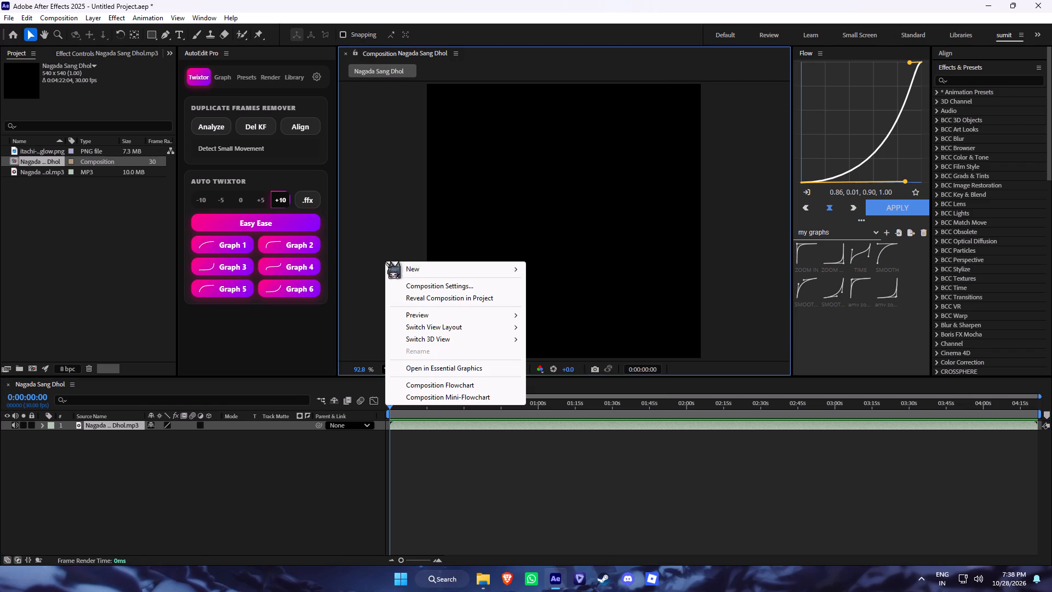
left_click(407, 284)
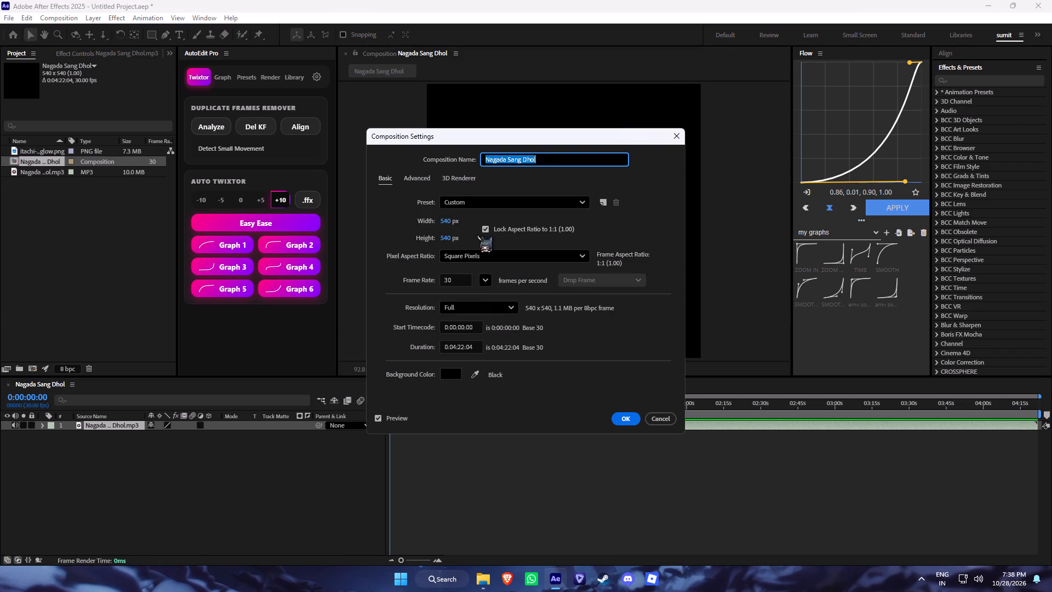
left_click_drag(485, 232, 464, 271)
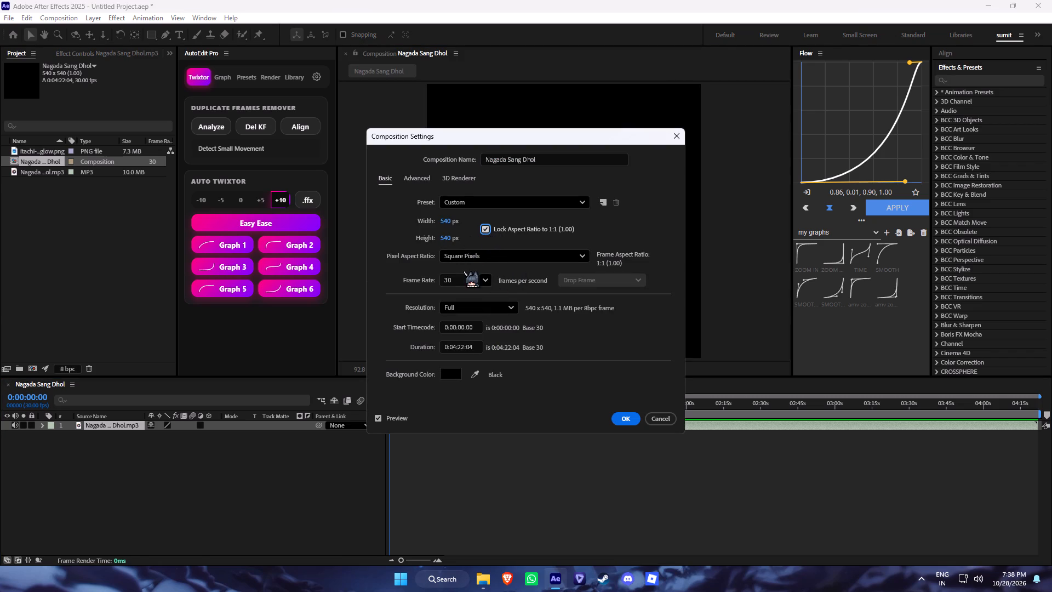
left_click_drag(464, 271, 462, 271)
left_click(468, 207)
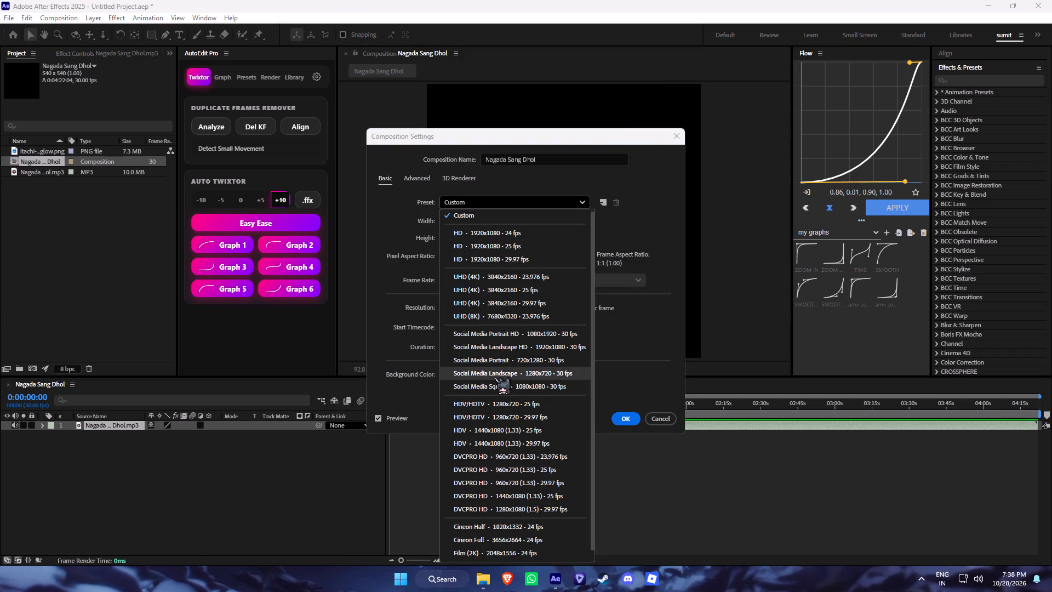
left_click(527, 345)
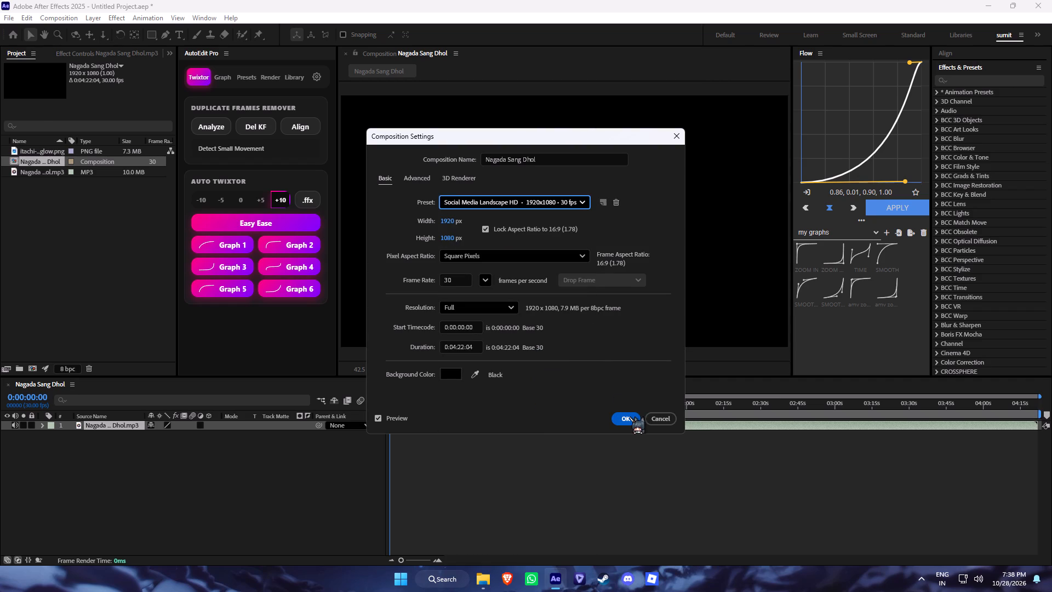
left_click(630, 417)
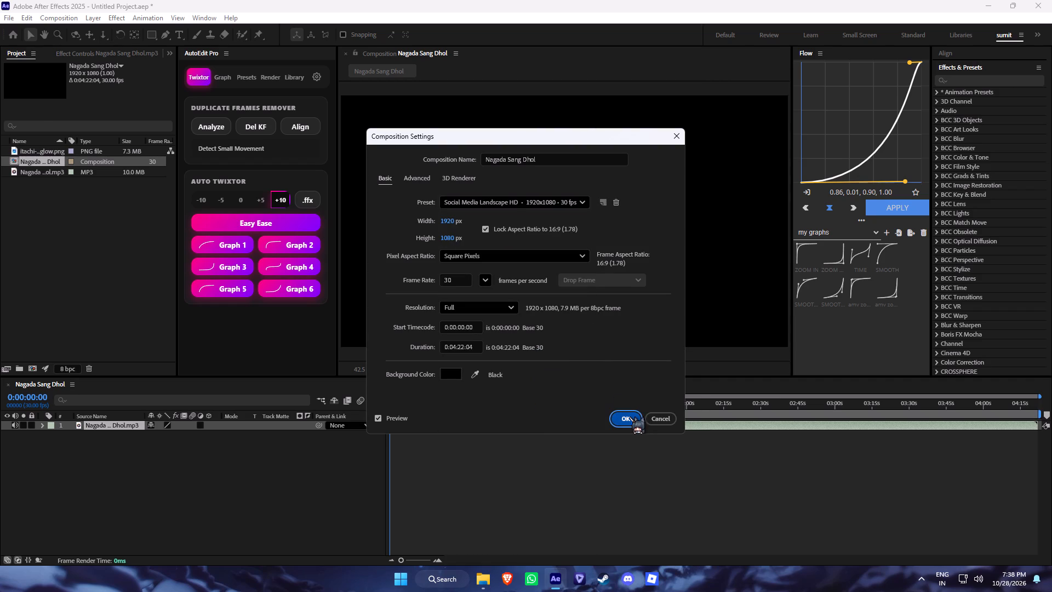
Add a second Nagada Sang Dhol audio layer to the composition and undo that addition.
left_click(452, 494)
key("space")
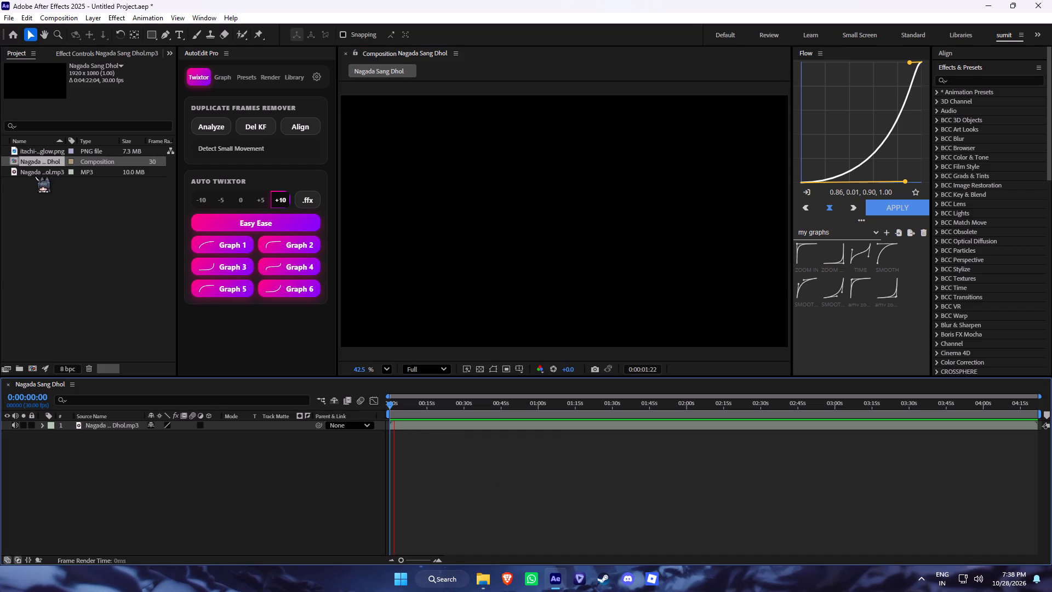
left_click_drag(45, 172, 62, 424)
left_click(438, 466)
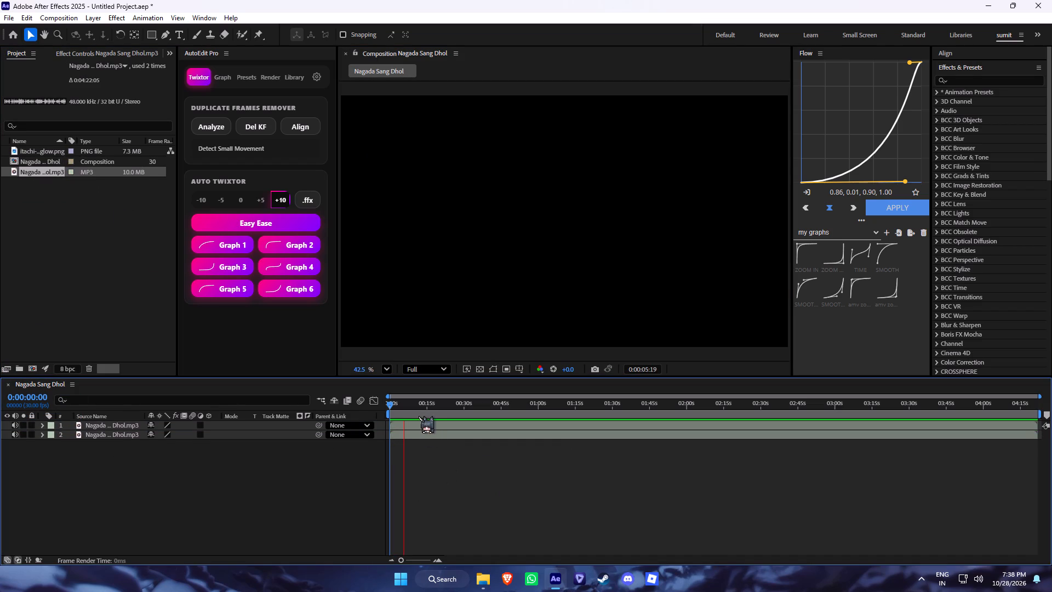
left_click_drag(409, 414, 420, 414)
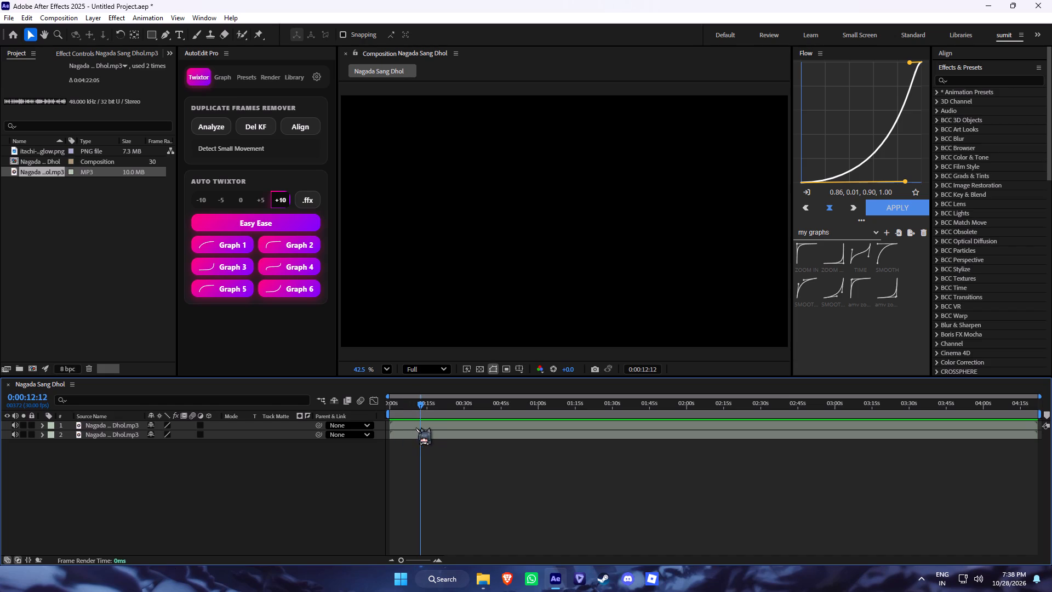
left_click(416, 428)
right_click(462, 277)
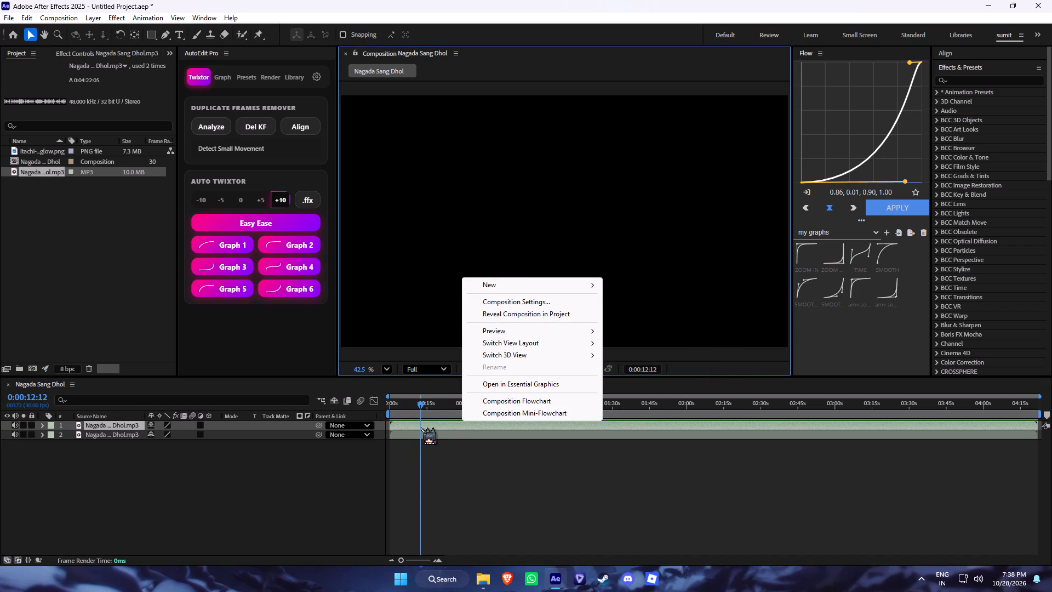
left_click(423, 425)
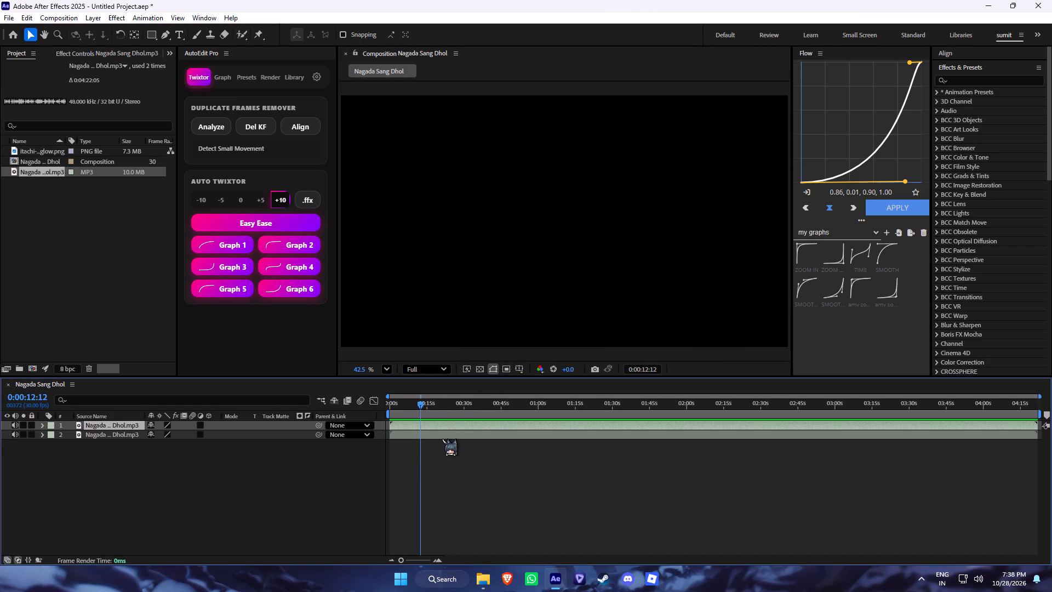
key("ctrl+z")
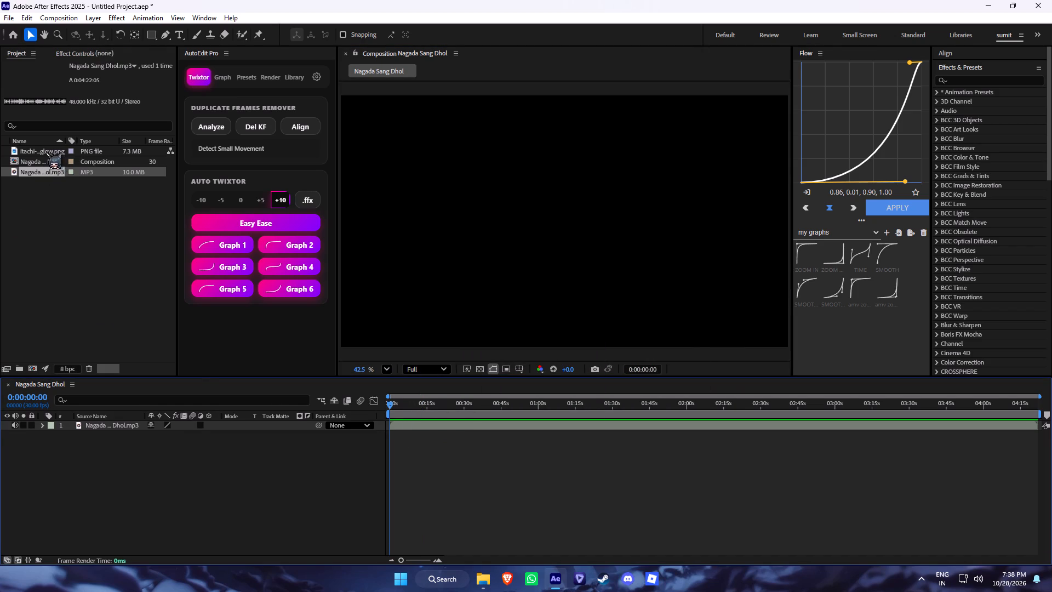
Place the itachi-uchiha-glow image above the audio layer and fit it to the composition height.
left_click_drag(46, 152, 45, 422)
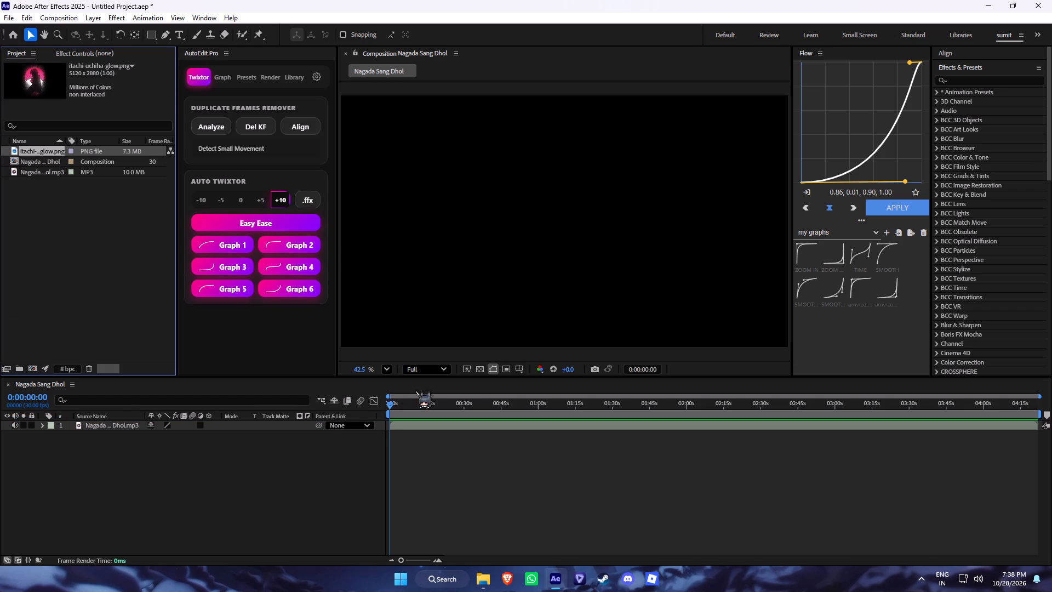
right_click(489, 256)
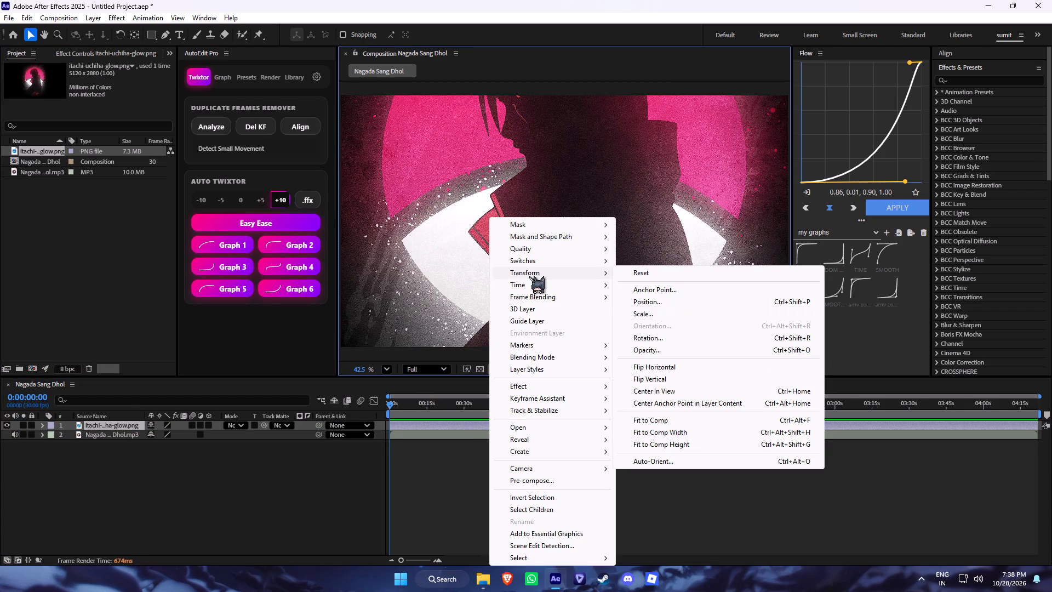
left_click(656, 447)
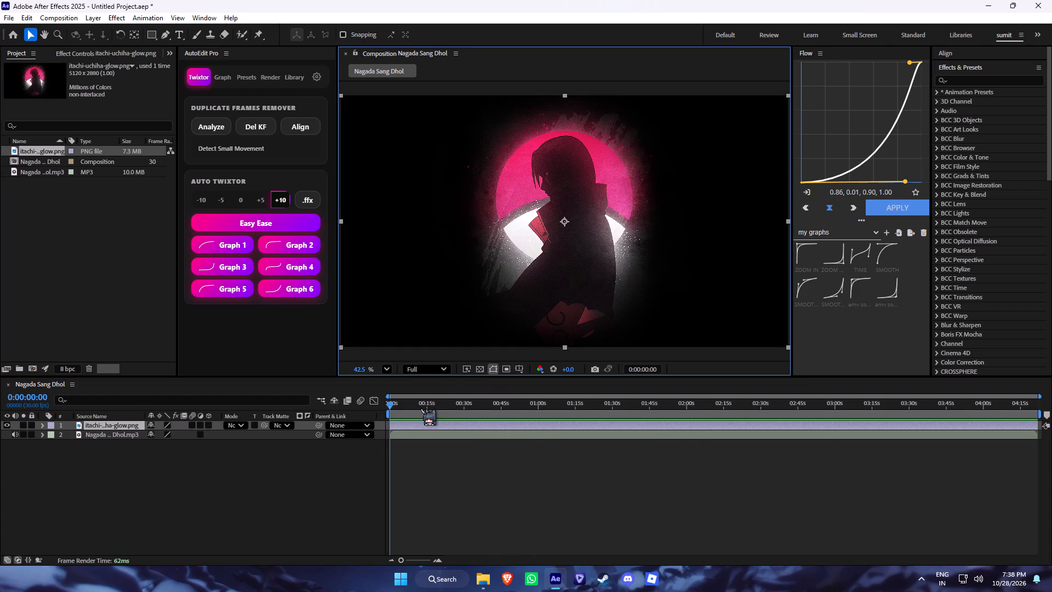
Preview the song to find the cut point and split the Nagada Sang Dhol layer at 0:00:22:00.
left_click(448, 502)
key("space")
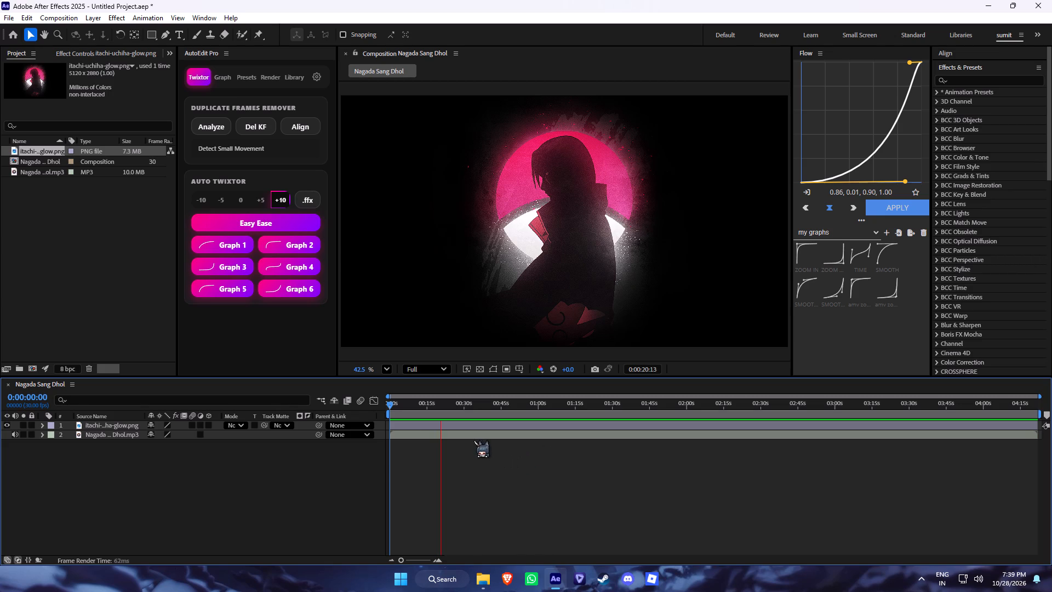
key("space")
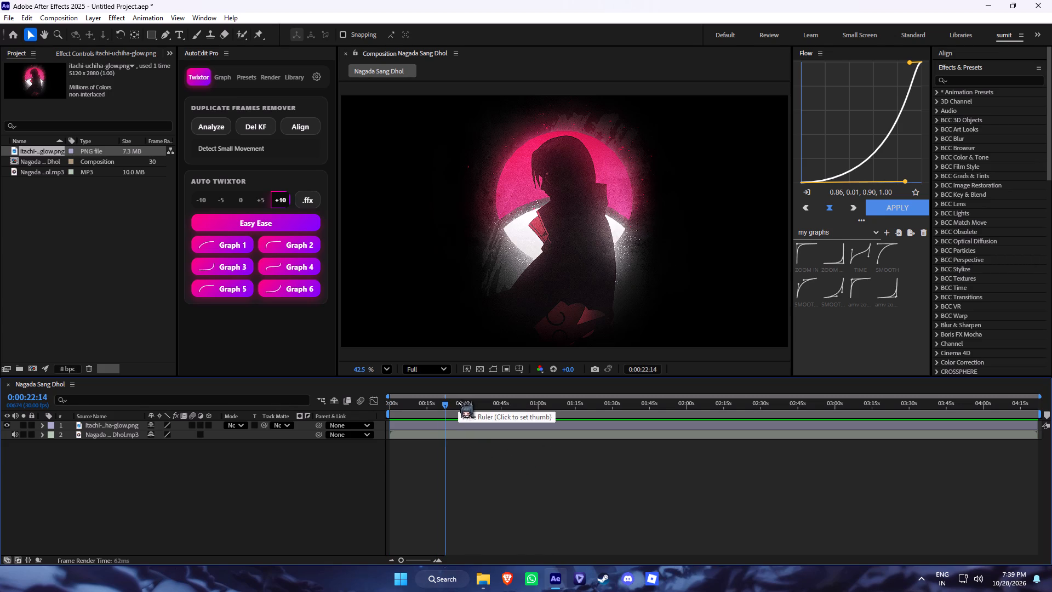
key("ctrl+Left")
key("ctrl+Left")
key("ctrl+Left")
key("ctrl+Left")
key("ctrl+Left")
key("ctrl+Left")
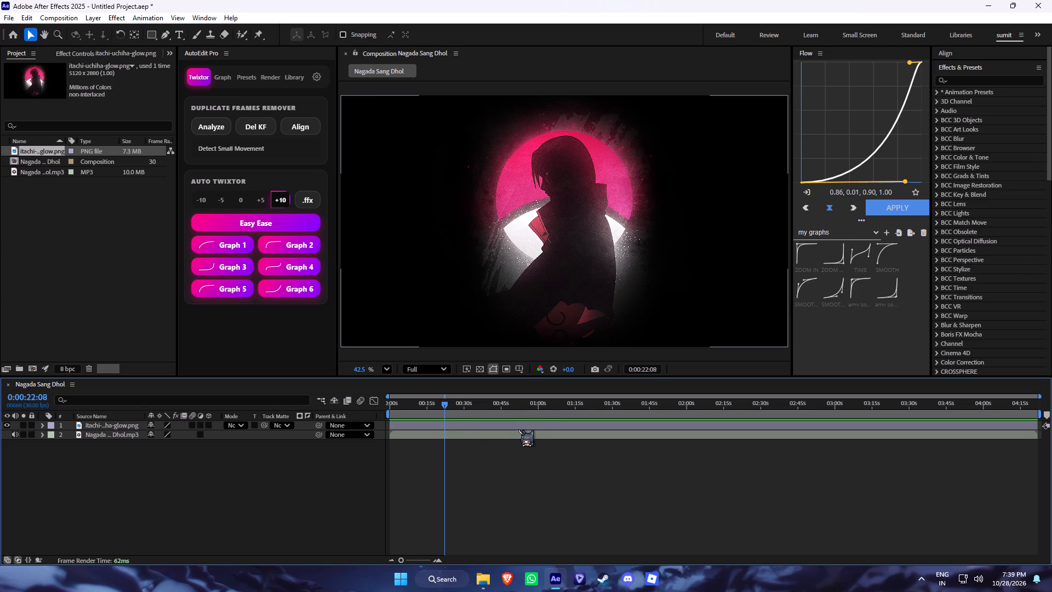
key("ctrl+Left")
key("ctrl+Left")
key("ctrl+Left")
key("ctrl+Left")
key("ctrl+Left")
key("ctrl+Left")
key("ctrl+Left")
key("ctrl+Left")
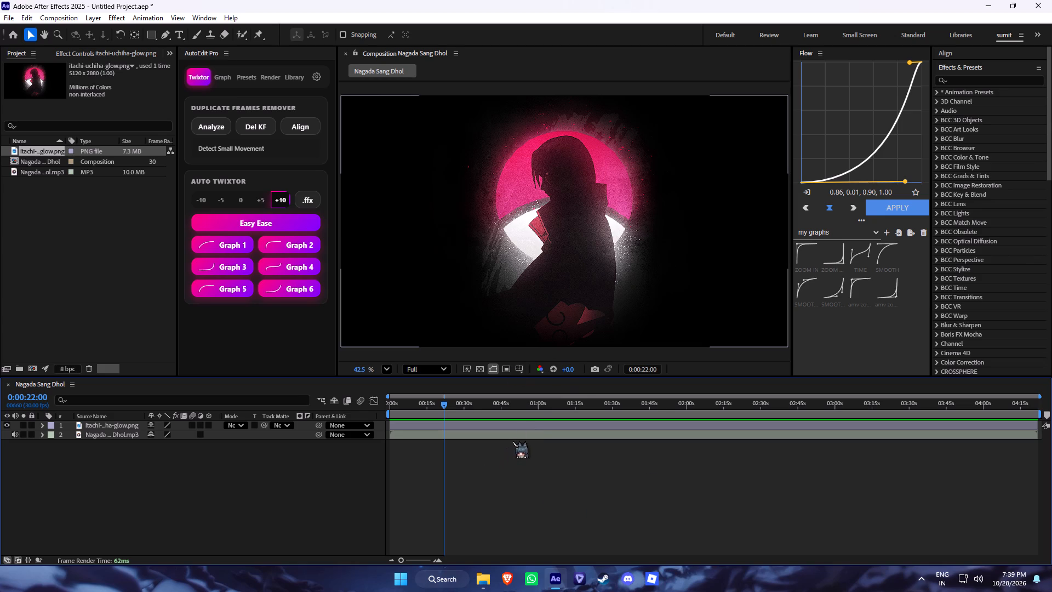
left_click(521, 434)
key("ctrl+shift+d")
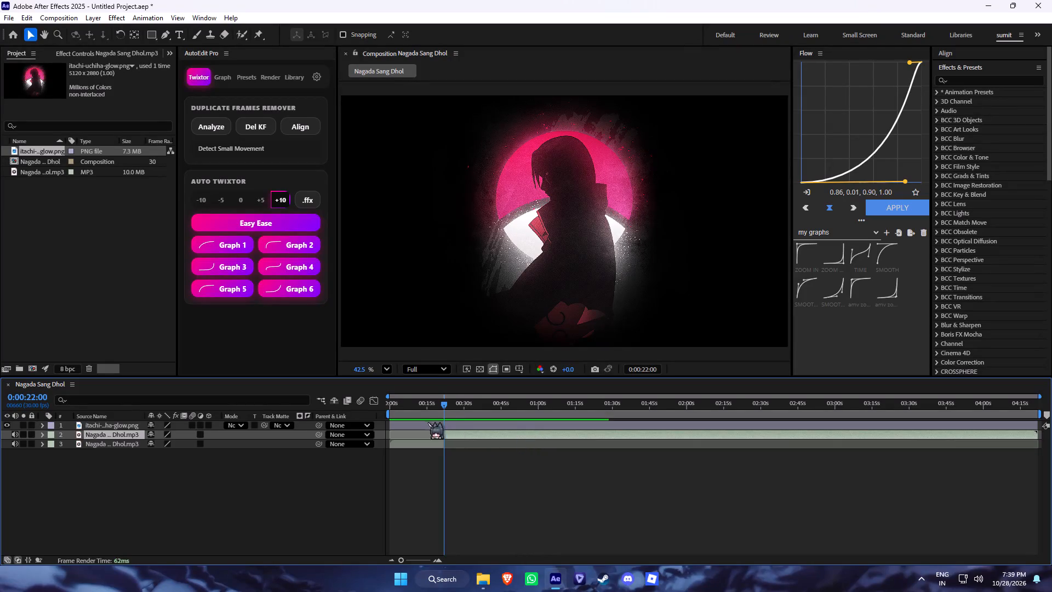
Delete the audio segment before the split and move the remaining Nagada Sang Dhol segment to start at 0:00:00:00.
left_click_drag(423, 407, 310, 445)
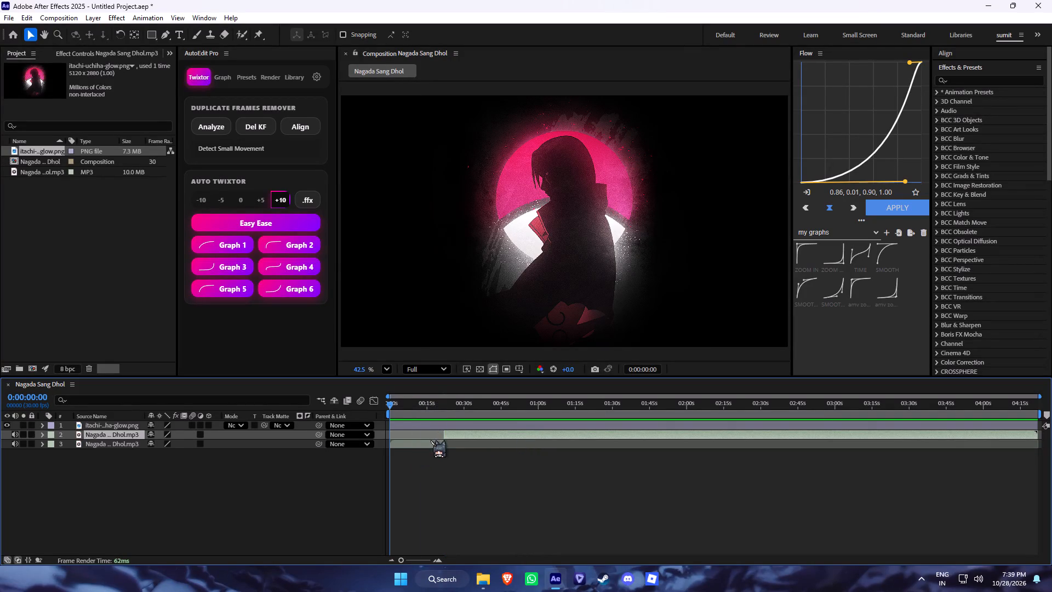
left_click(431, 440)
key("Delete")
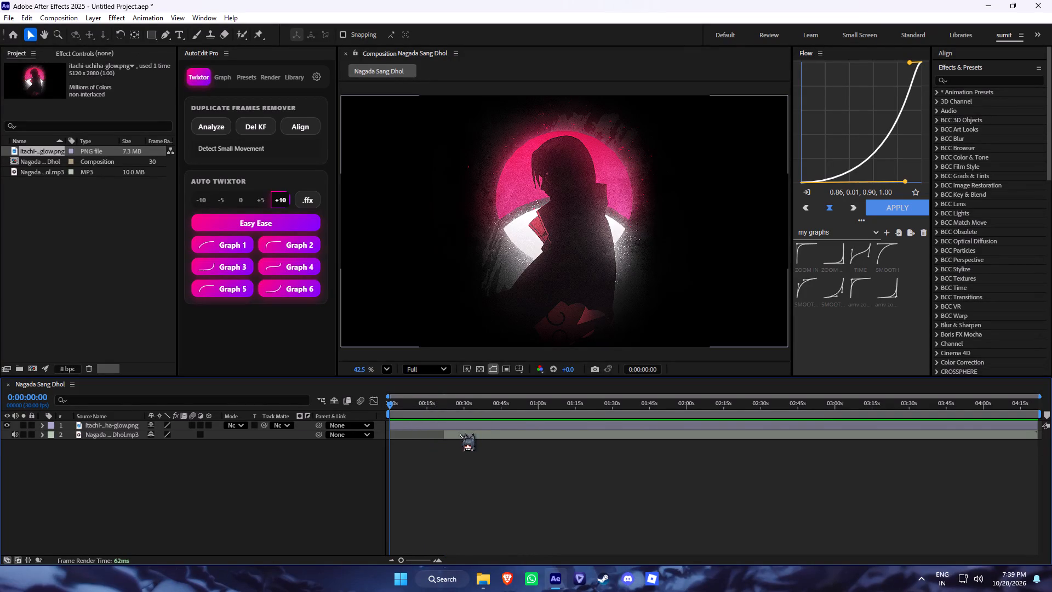
left_click(458, 435)
key("bracketleft")
Play the trimmed audio repeatedly from the start to check its opening and look for an end point.
left_click(451, 454)
key("space")
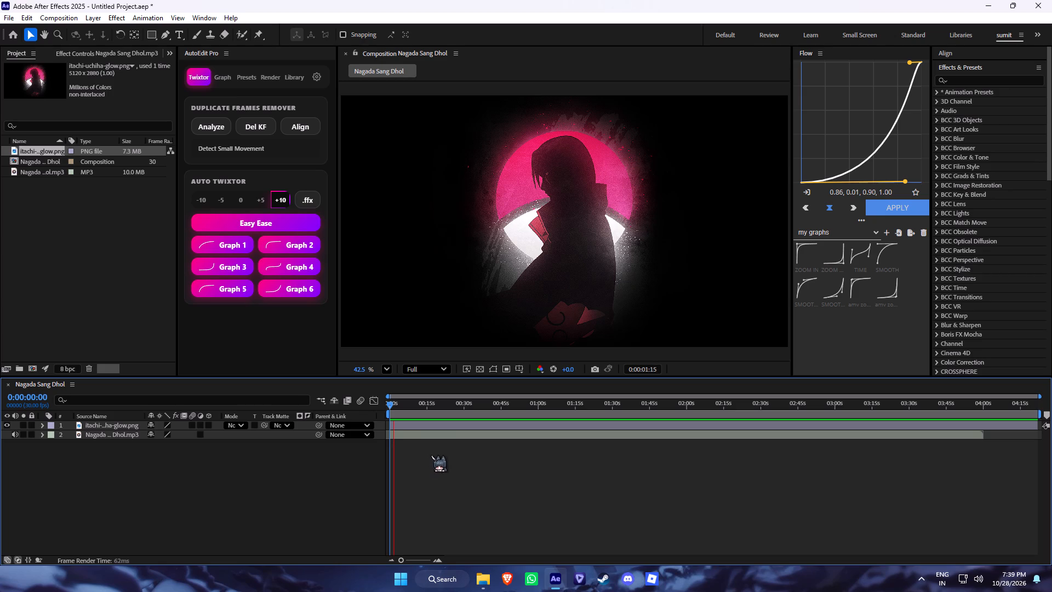
left_click_drag(391, 405, 338, 430)
left_click_drag(338, 430, 338, 430)
key("space")
left_click_drag(392, 403, 393, 405)
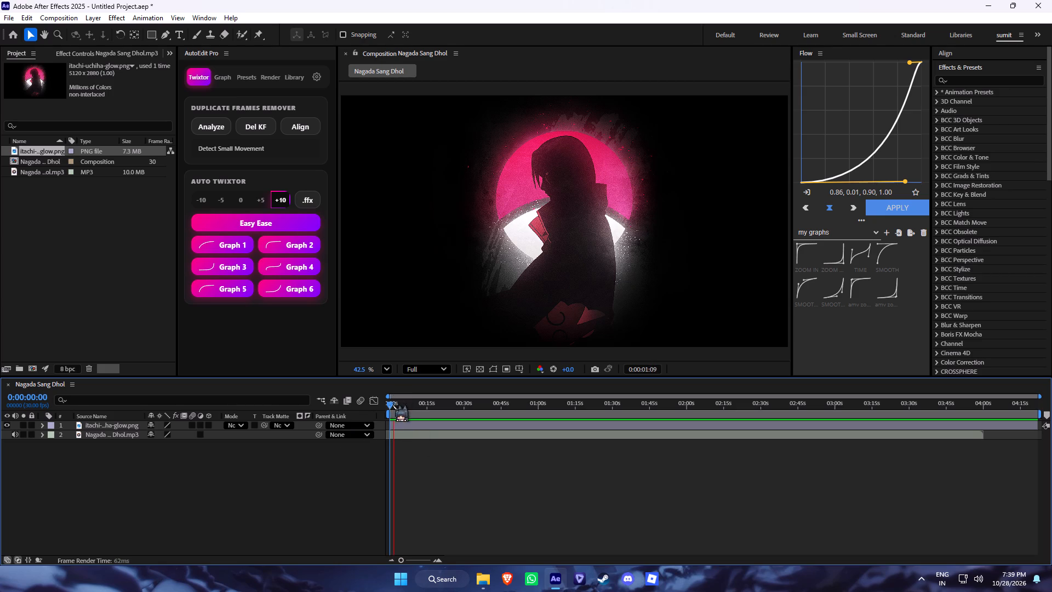
left_click_drag(393, 405, 376, 425)
key("space")
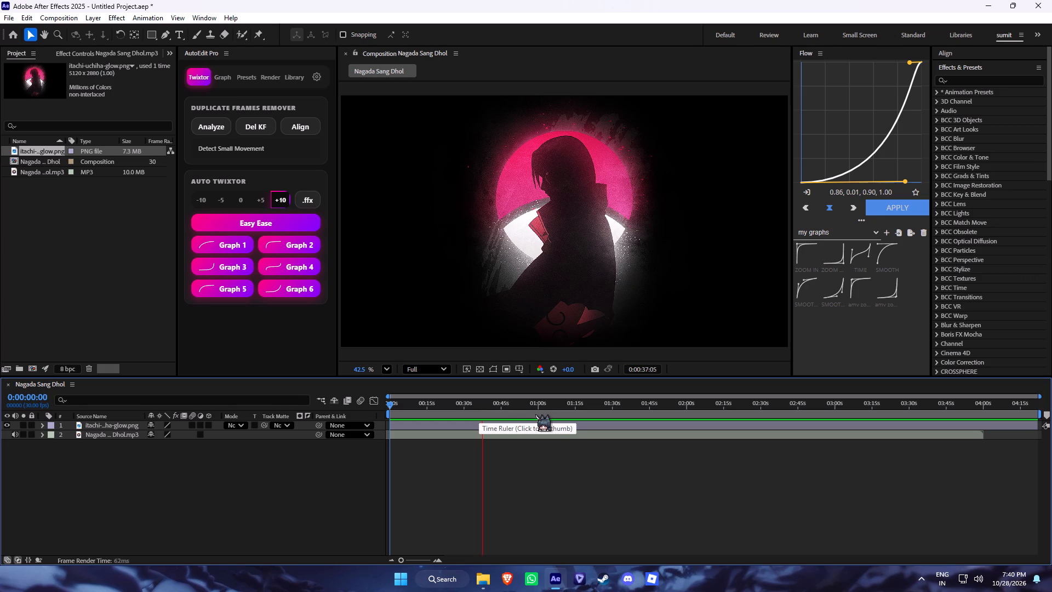
left_click_drag(535, 414, 340, 476)
key("space")
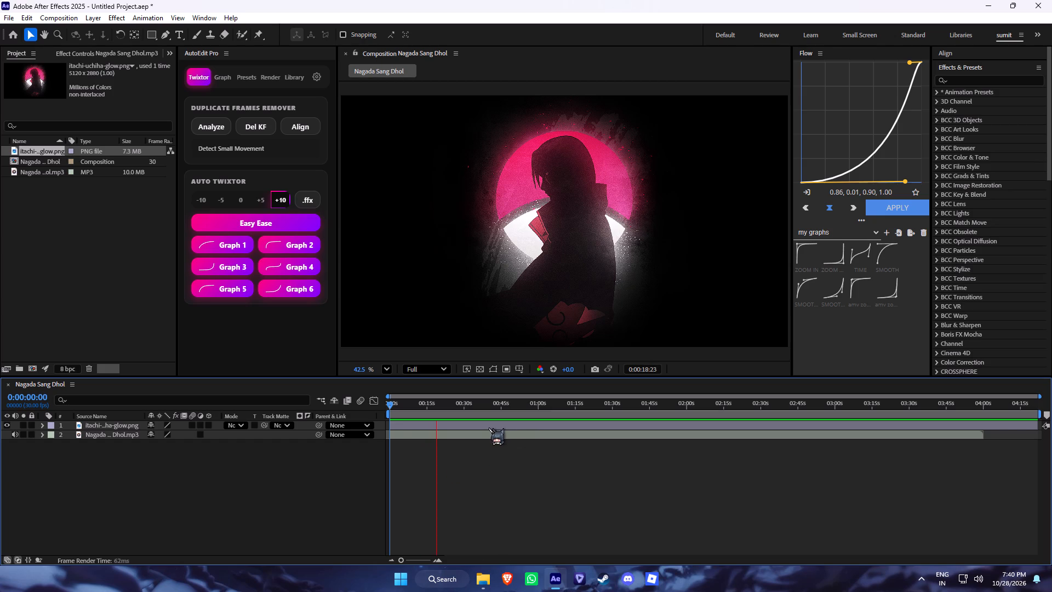
Play the audio from 0:00:17:02 to find the loop end point and set the current time to 0:00:19:15.
left_click_drag(449, 409, 432, 425)
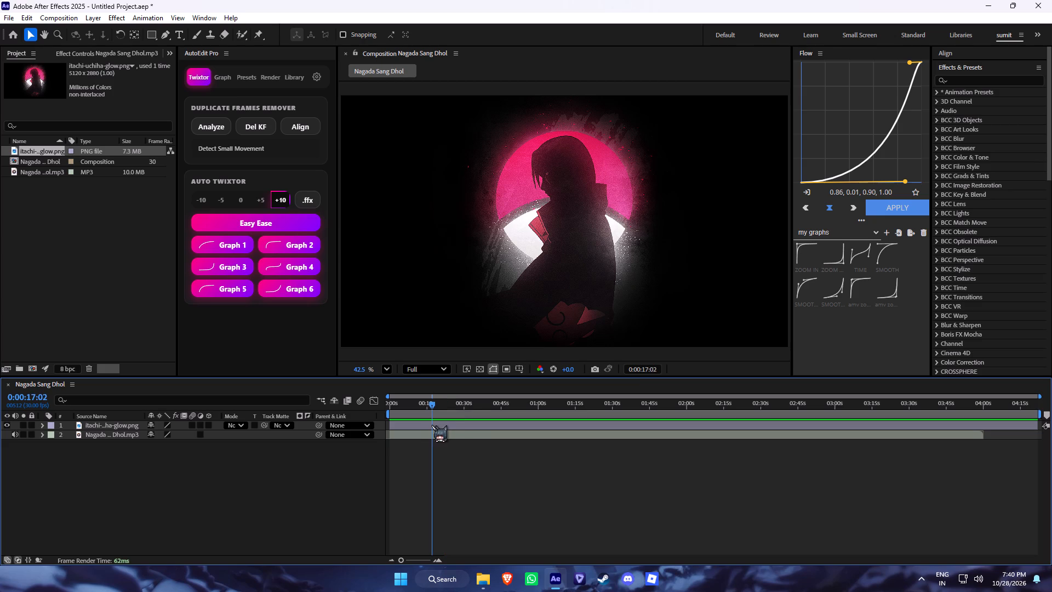
key("space")
key("space")
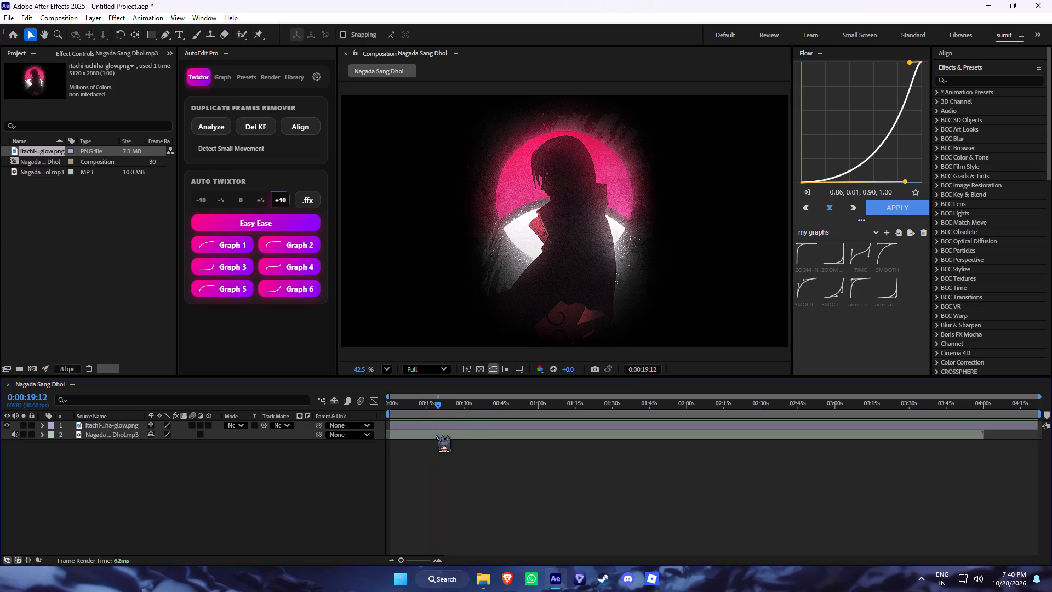
key("ctrl+Right")
key("ctrl+Right")
key("ctrl+Right")
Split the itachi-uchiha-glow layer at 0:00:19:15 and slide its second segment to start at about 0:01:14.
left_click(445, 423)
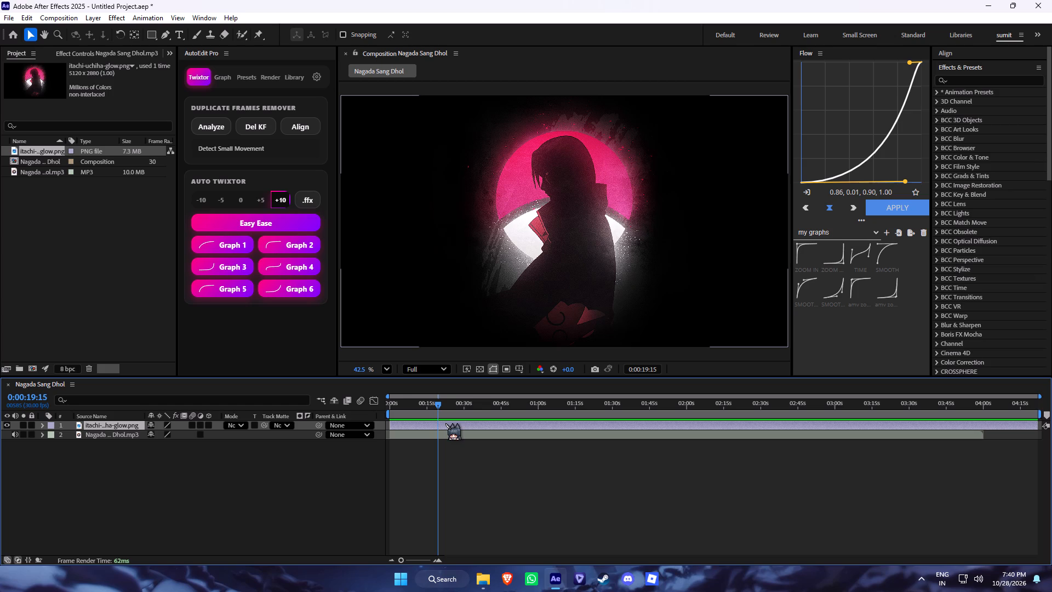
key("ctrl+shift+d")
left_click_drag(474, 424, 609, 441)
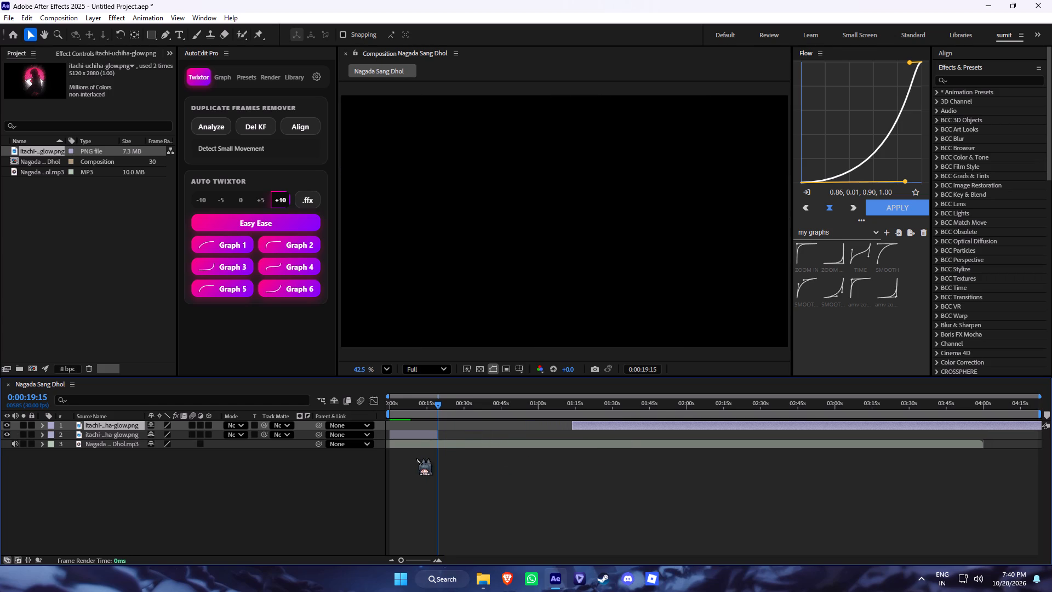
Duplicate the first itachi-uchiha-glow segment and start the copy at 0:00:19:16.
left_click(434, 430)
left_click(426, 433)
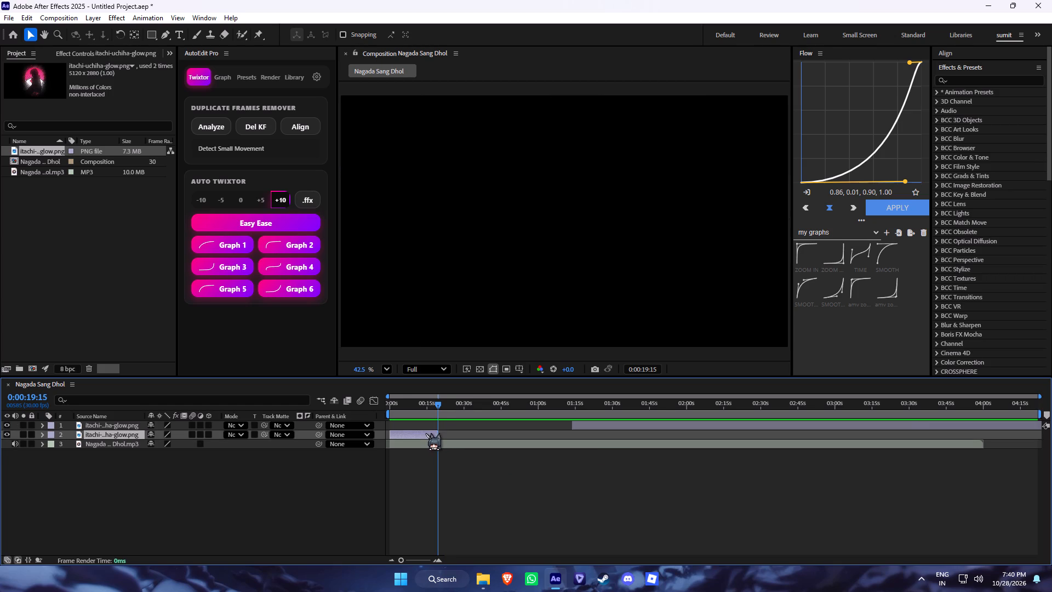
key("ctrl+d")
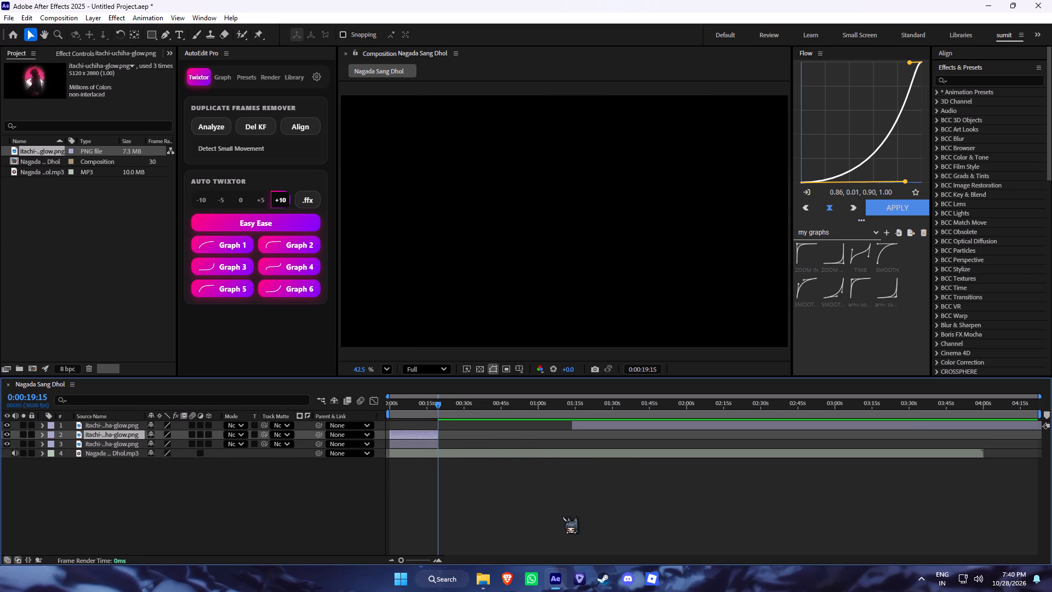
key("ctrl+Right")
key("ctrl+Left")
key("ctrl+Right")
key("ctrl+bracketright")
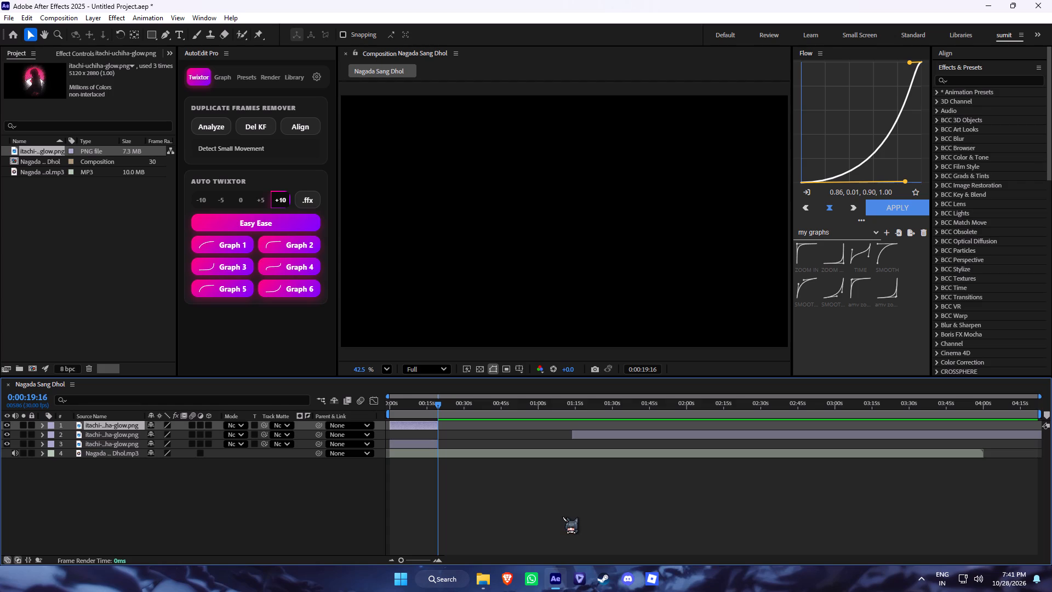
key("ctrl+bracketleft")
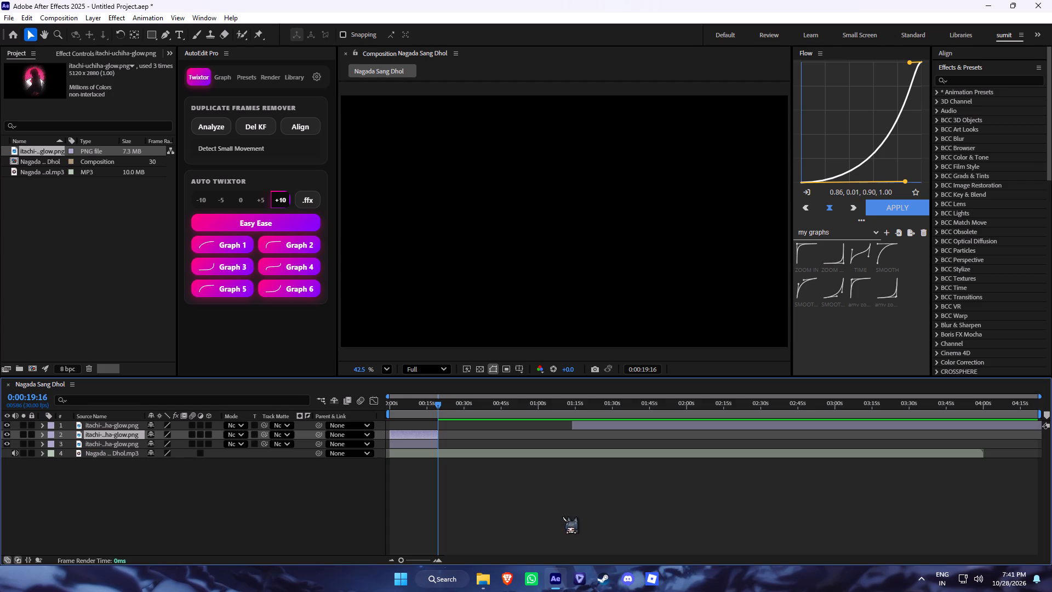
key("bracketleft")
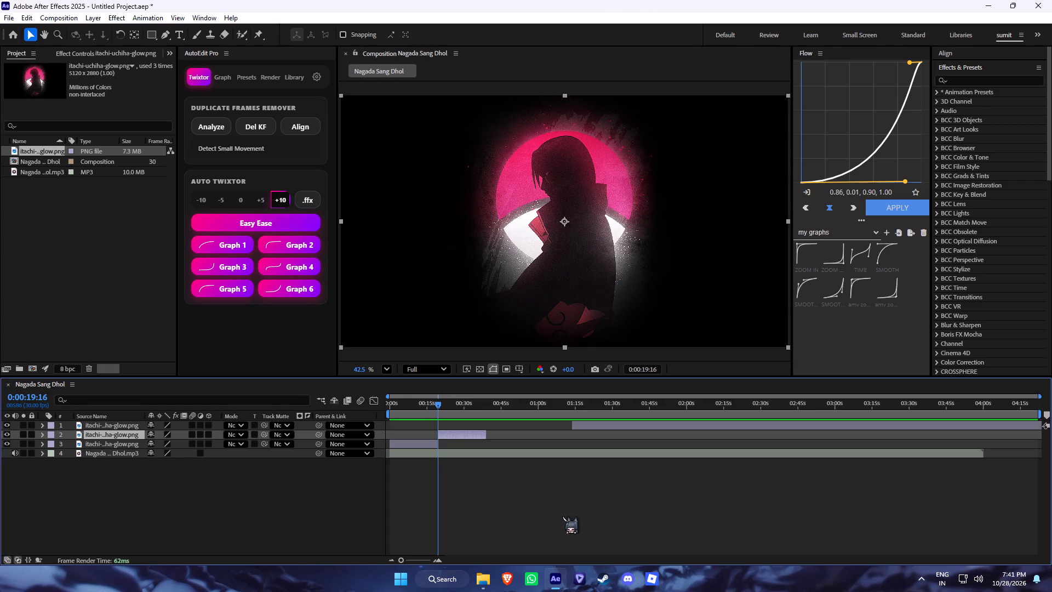
Play the composition from the start, plus around 0:00:34 and 0:00:26, to check whether the song repeats after the first segment.
left_click_drag(424, 404, 341, 421)
key("space")
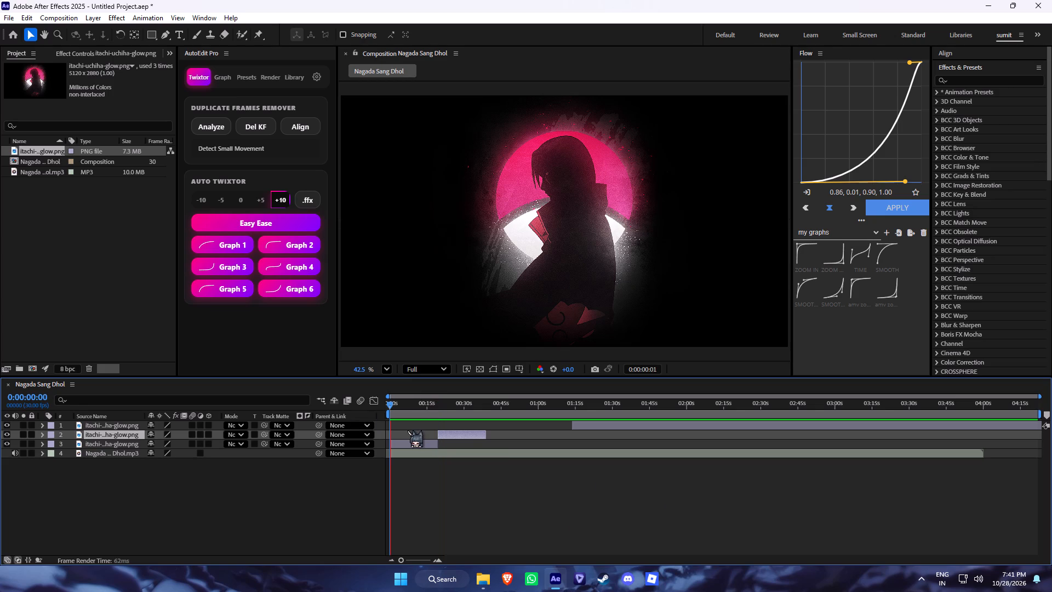
left_click(407, 468)
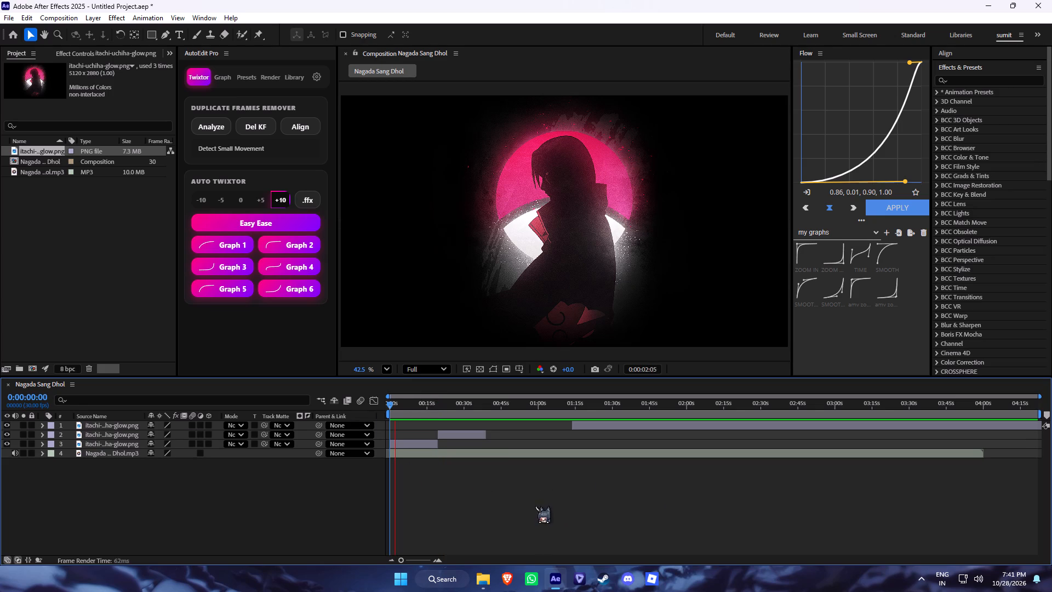
left_click(444, 482)
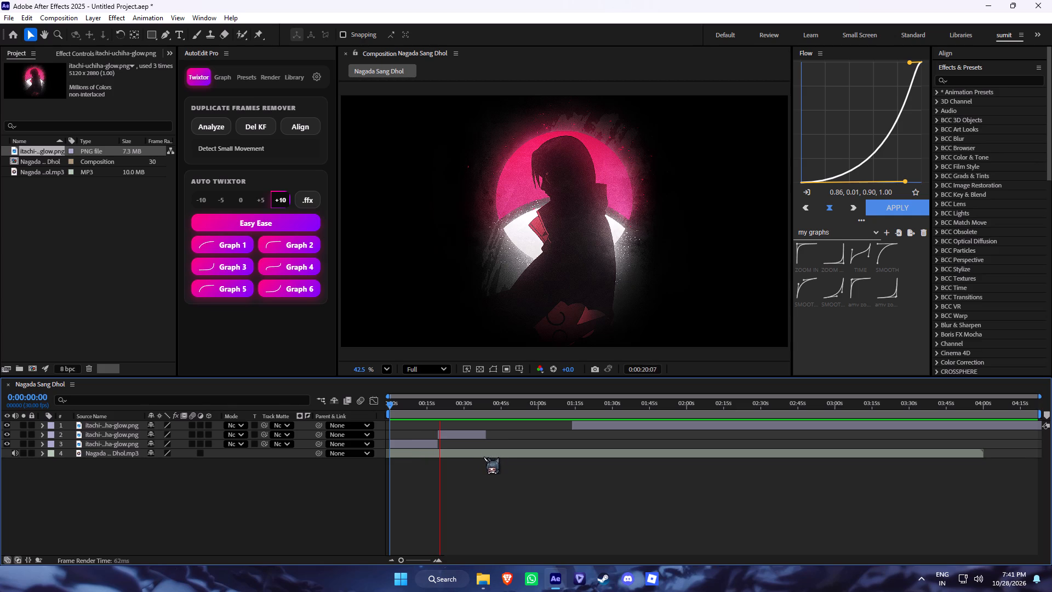
left_click(474, 411)
key("space")
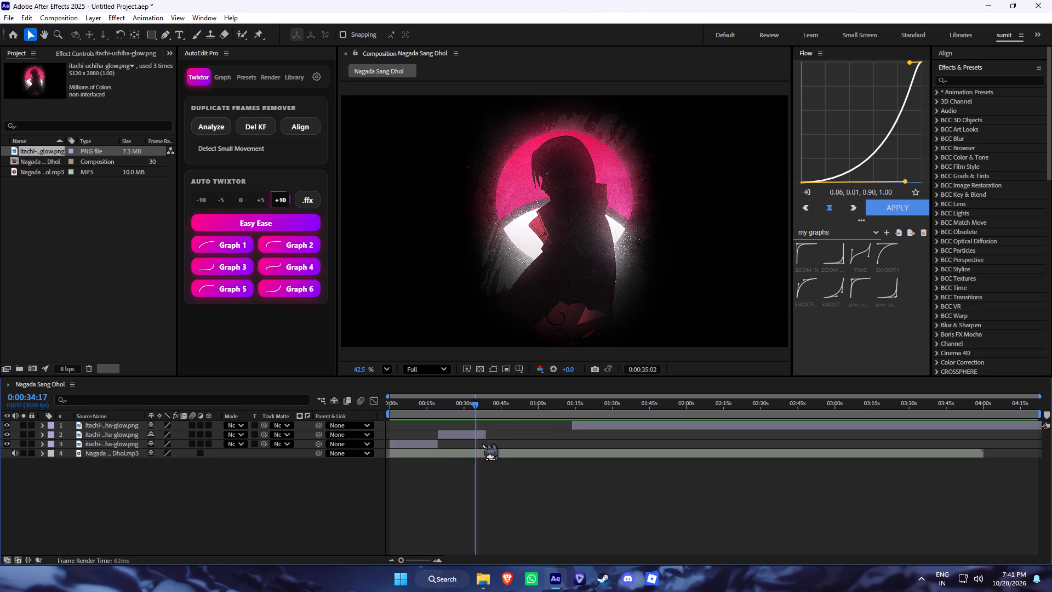
left_click_drag(461, 408, 456, 420)
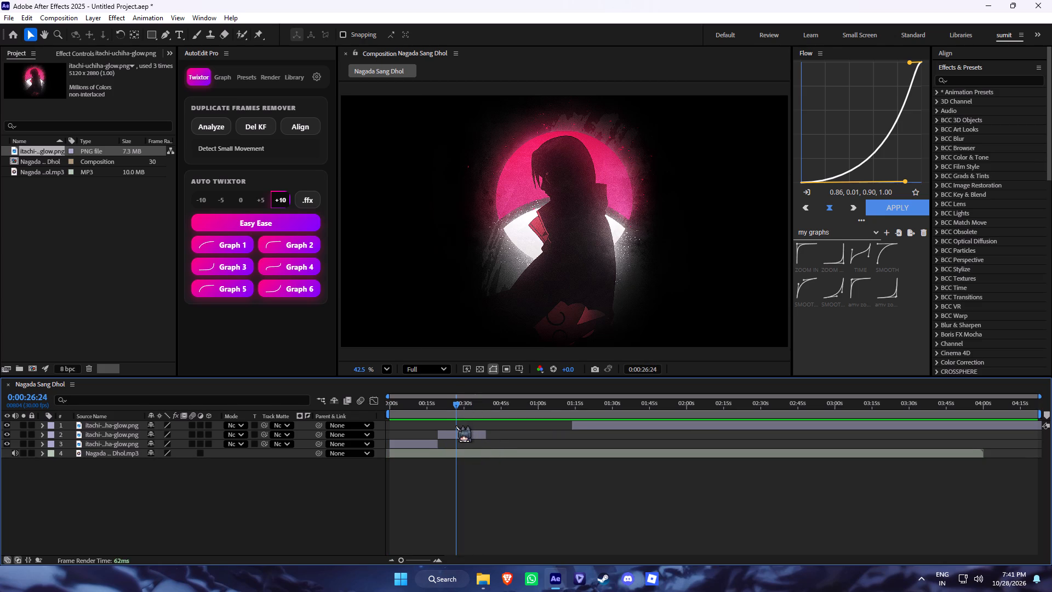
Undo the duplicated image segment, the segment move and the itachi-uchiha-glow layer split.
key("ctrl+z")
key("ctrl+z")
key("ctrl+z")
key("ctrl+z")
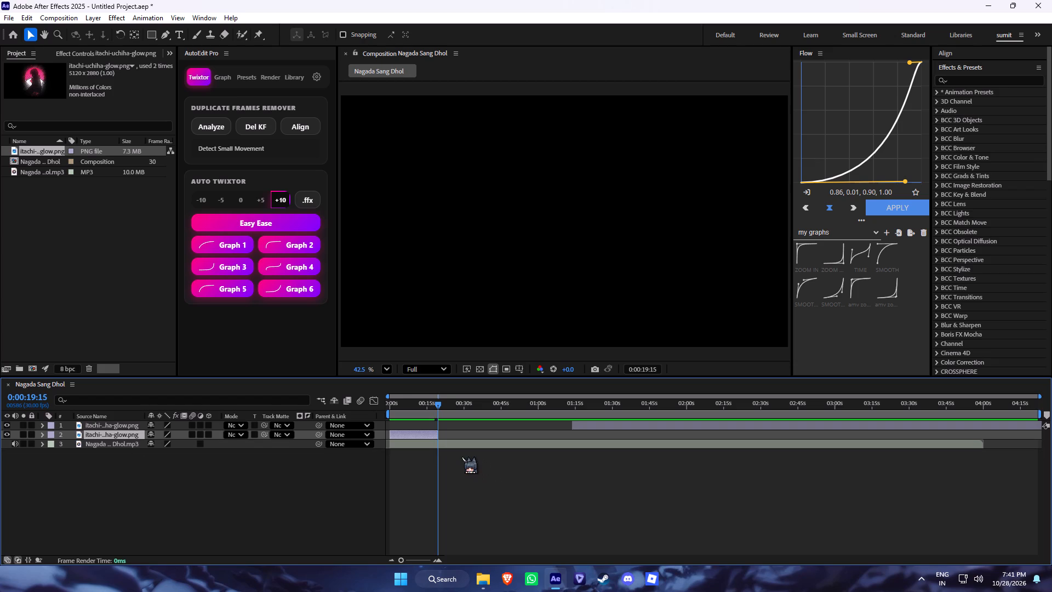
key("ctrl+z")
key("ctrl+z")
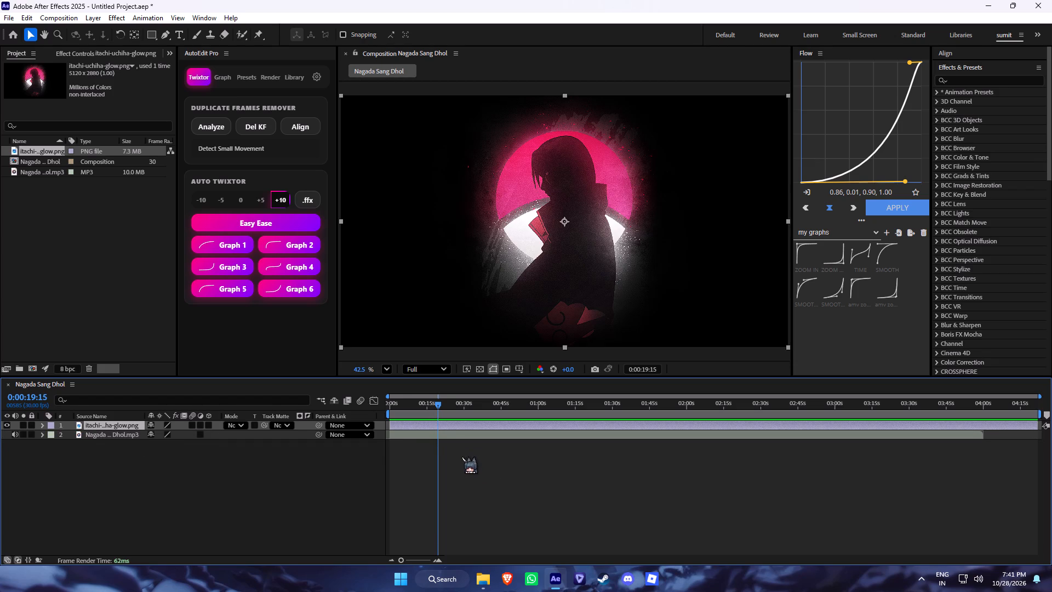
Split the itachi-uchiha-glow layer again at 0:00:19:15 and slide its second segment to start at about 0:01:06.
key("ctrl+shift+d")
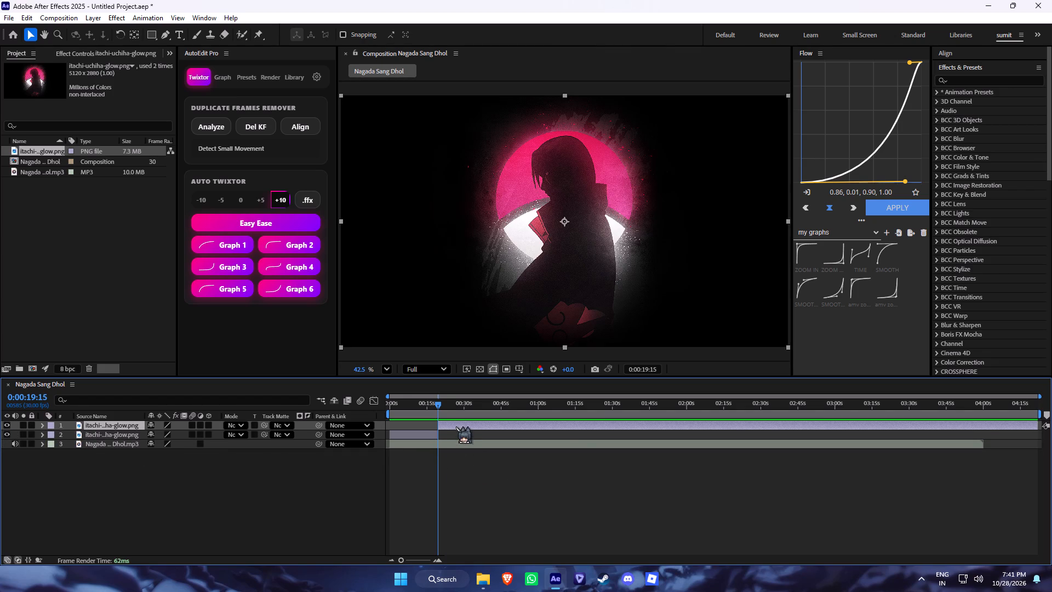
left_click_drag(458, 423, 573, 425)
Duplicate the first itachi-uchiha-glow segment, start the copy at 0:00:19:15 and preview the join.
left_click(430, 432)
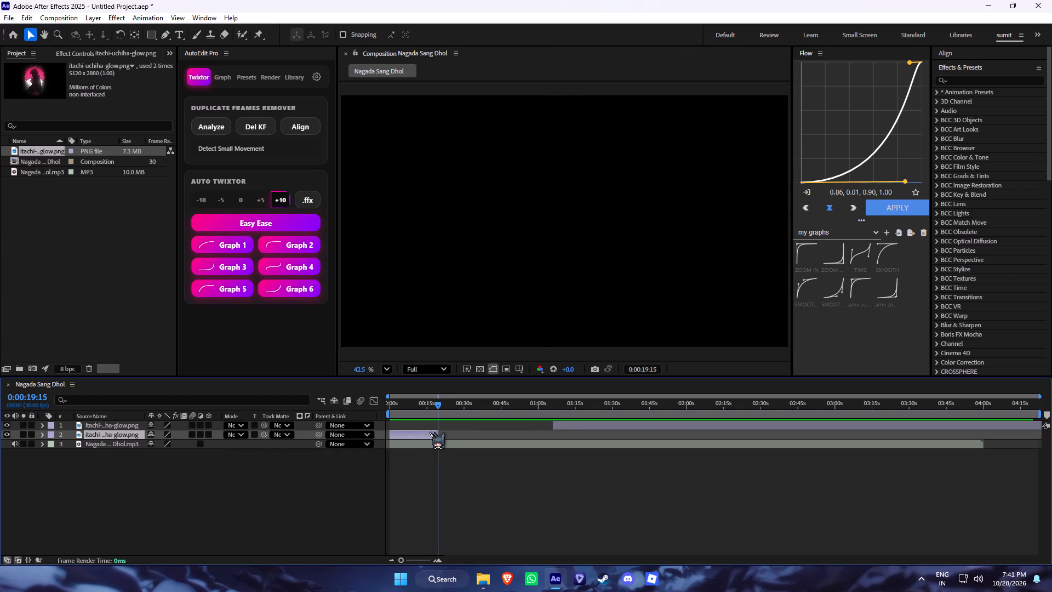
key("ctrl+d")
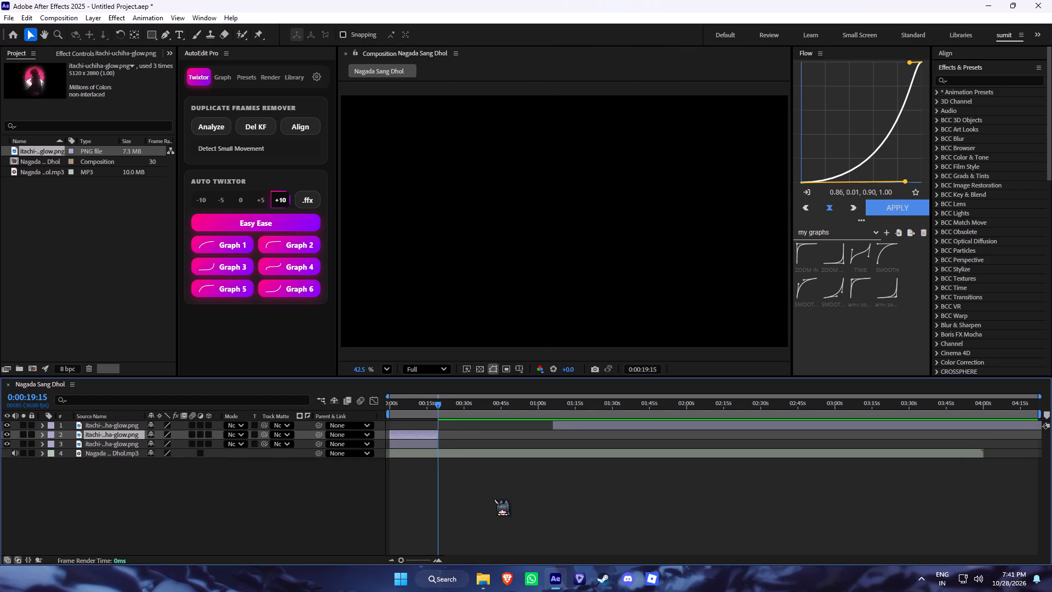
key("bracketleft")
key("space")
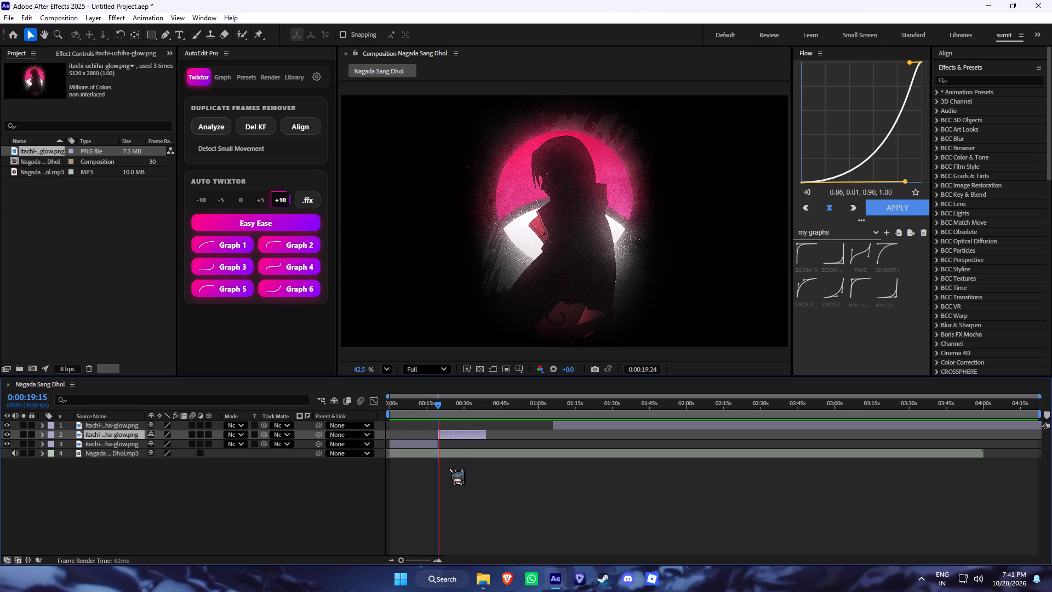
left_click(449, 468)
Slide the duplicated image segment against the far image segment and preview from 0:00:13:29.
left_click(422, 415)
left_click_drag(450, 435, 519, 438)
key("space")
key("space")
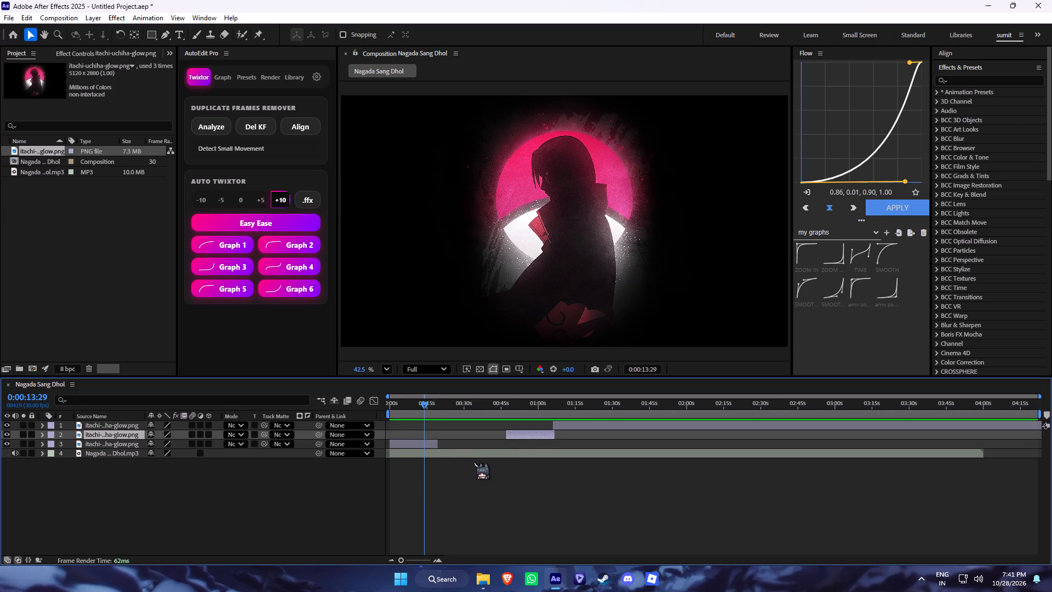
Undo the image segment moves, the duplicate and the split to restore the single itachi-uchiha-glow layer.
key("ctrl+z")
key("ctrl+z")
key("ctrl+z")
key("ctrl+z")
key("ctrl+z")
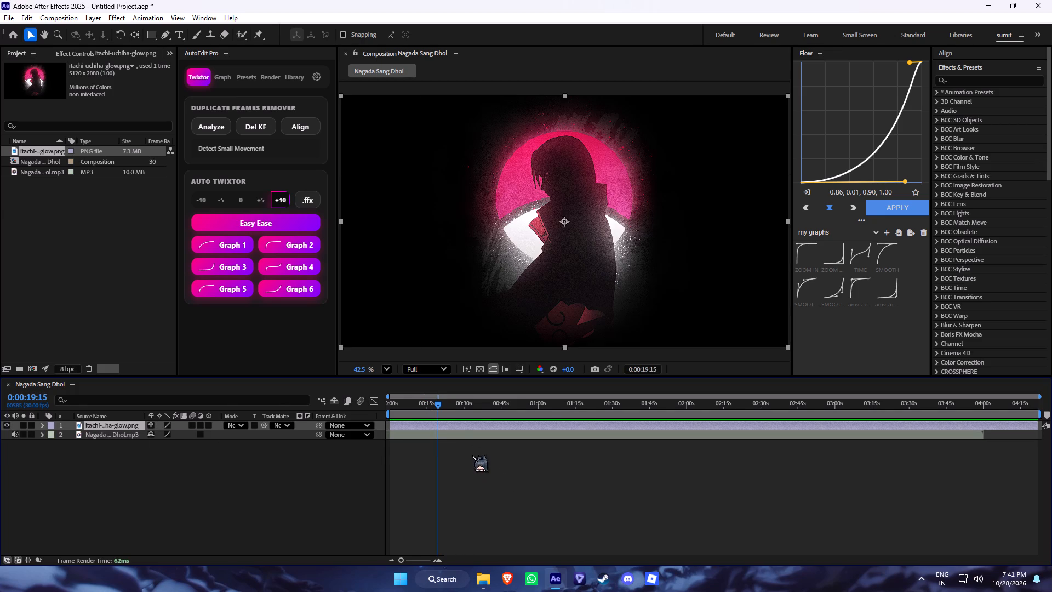
Split the Nagada Sang Dhol audio layer at 0:00:19:15 and slide its second segment to start at about 0:01:06.
left_click(442, 437)
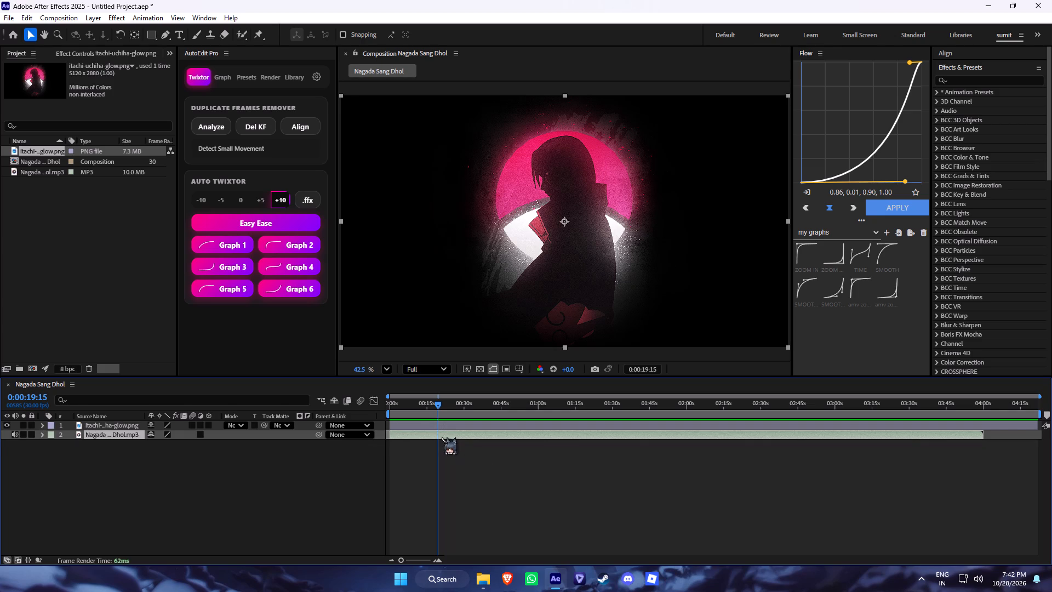
key("ctrl+shift+d")
left_click_drag(478, 432, 552, 432)
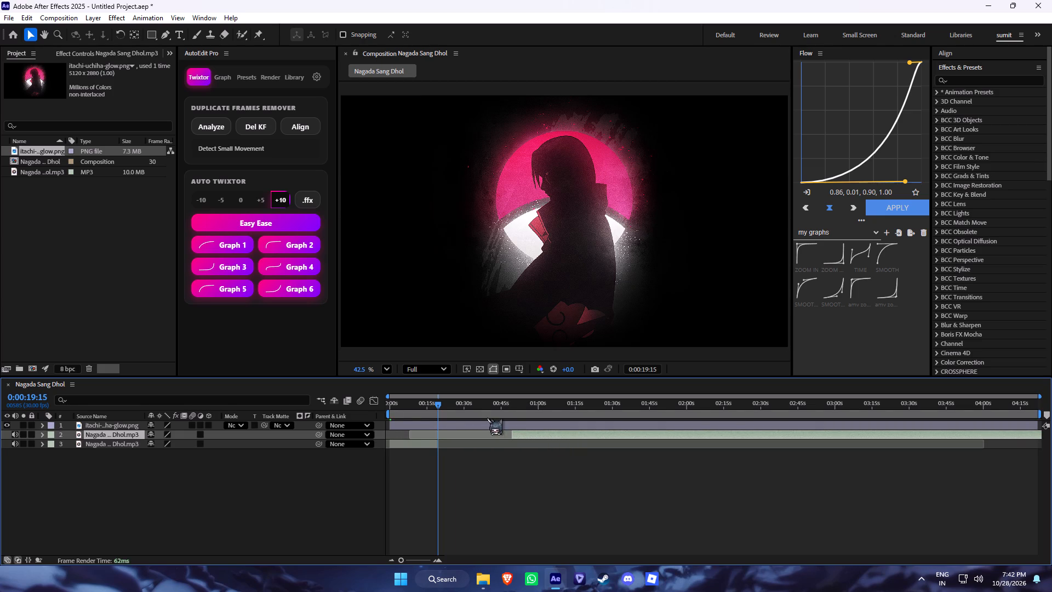
left_click_drag(559, 433, 599, 433)
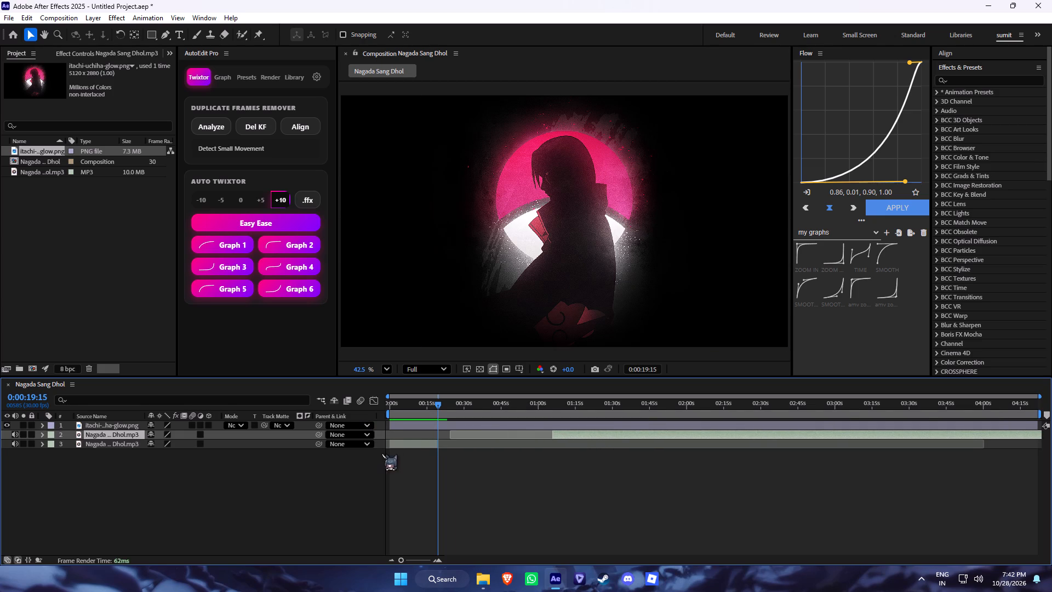
Duplicate the first Nagada Sang Dhol segment and start the copy at 0:00:19:15.
left_click(404, 442)
key("ctrl+d")
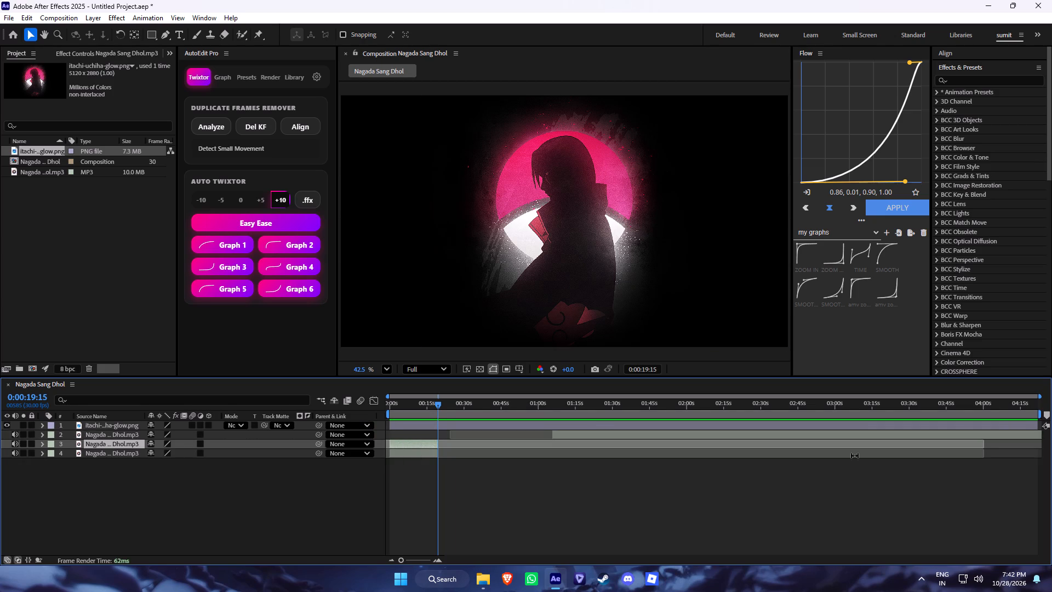
key("bracketleft")
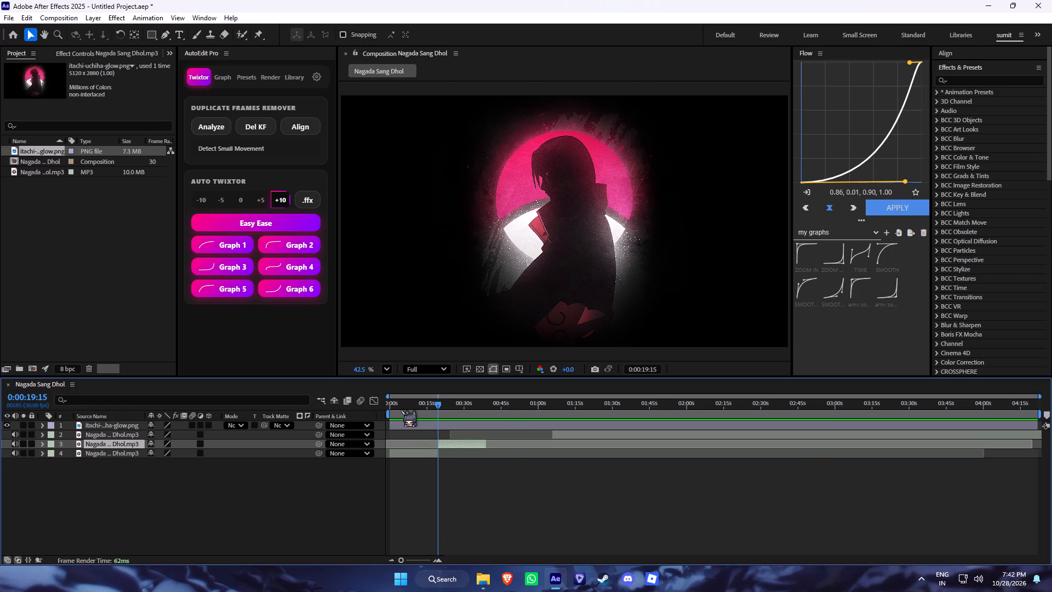
Preview the joined audio segments from the start, from 0:00:15:09 and from 0:00:26:24.
left_click_drag(414, 411, 312, 440)
key("space")
left_click(492, 506)
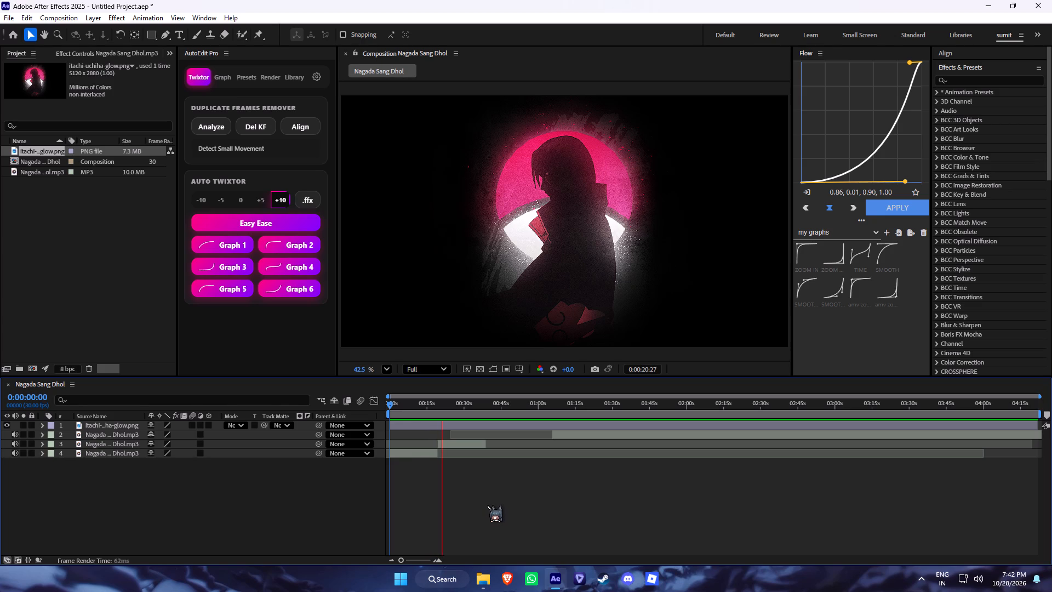
left_click(427, 412)
key("space")
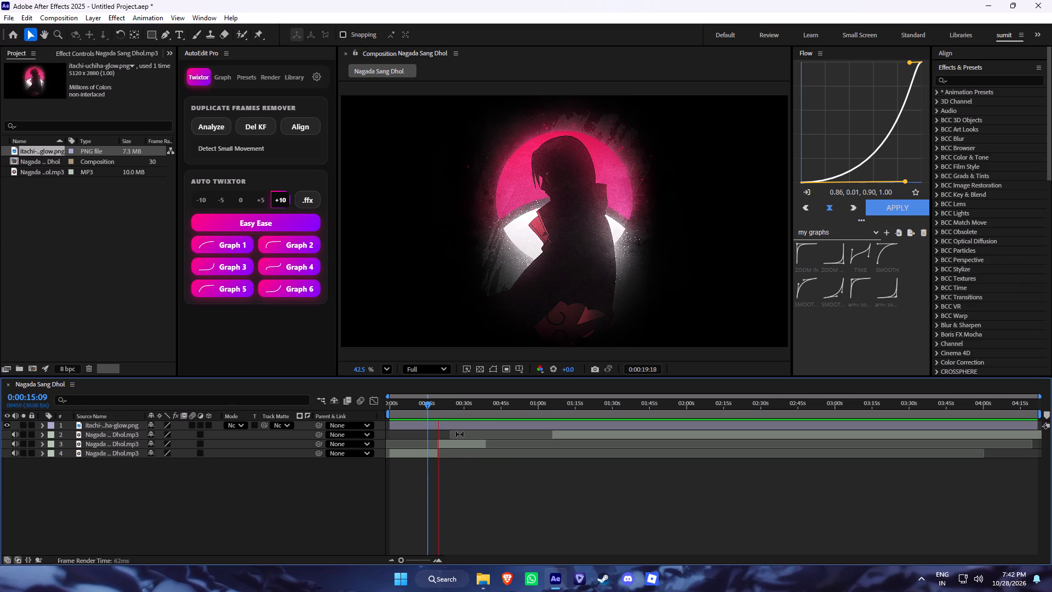
left_click(456, 414)
key("space")
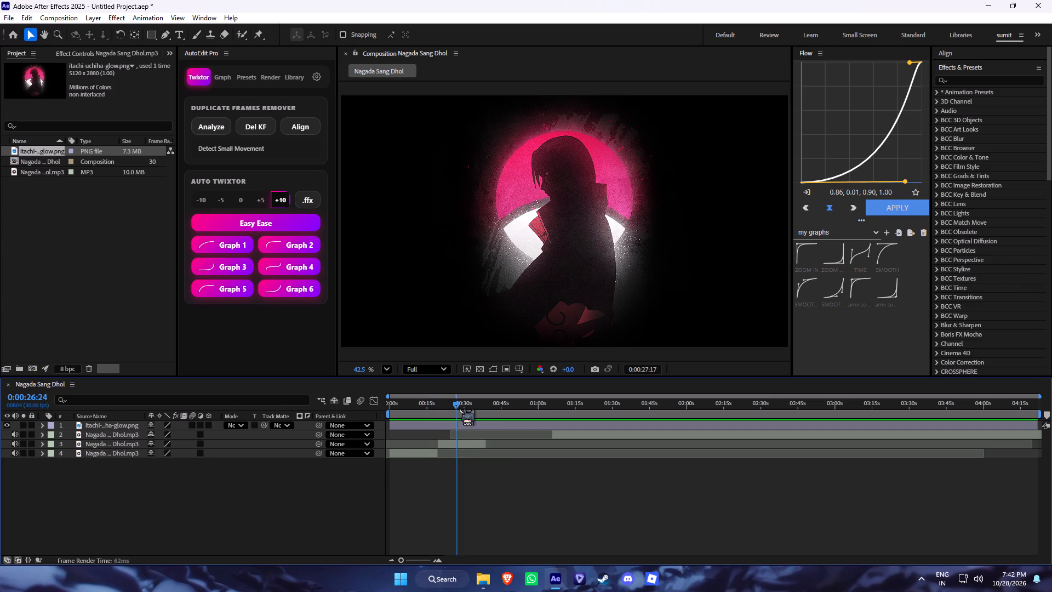
Split the copied Nagada Sang Dhol segment at 0:00:25:06 and delete the part before the cut.
left_click_drag(457, 408, 449, 416)
key("space")
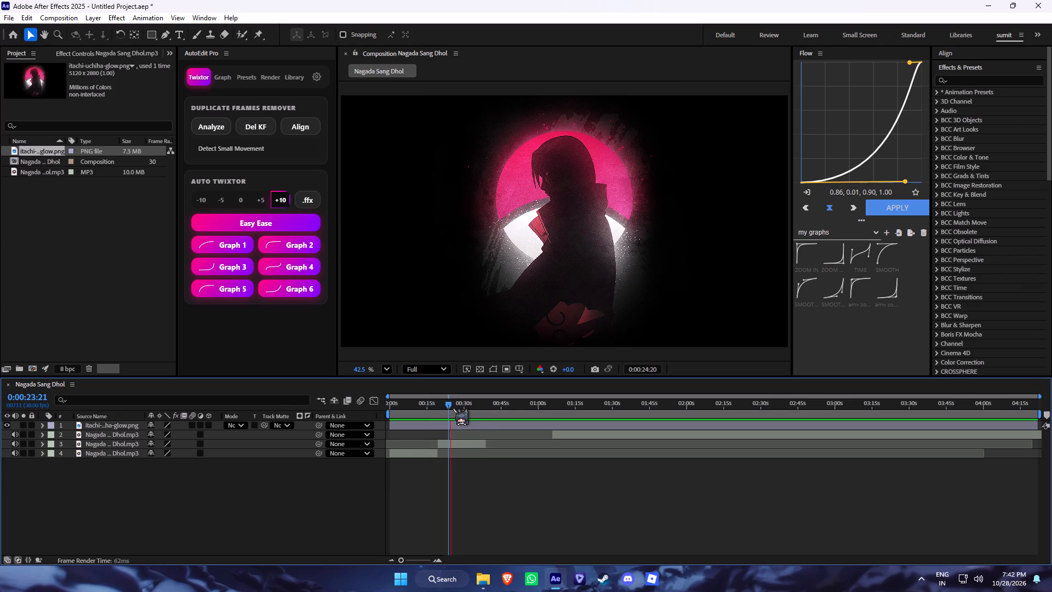
key("space")
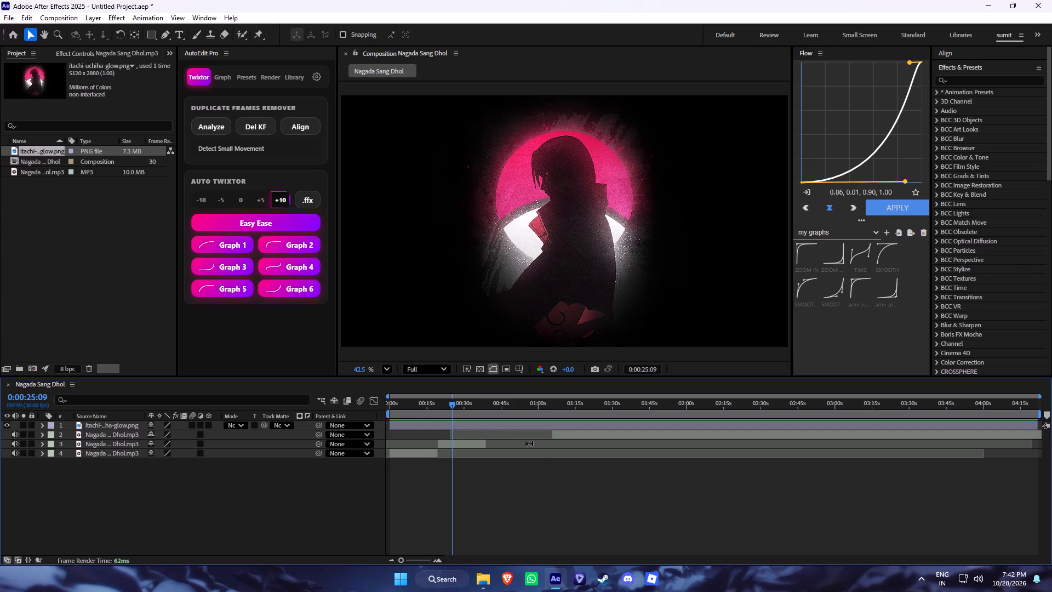
key("ctrl+Left")
key("ctrl+Left")
key("ctrl+Left")
left_click(446, 447)
key("ctrl+shift+d")
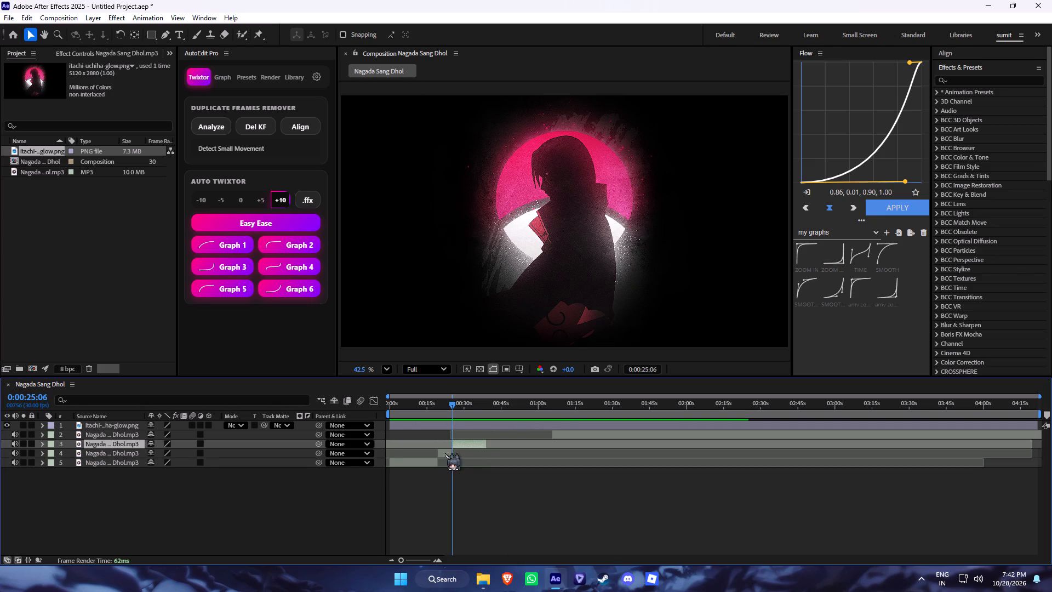
left_click(445, 453)
key("Delete")
Extend the end of the first Nagada Sang Dhol segment to 0:00:19:29.
left_click(439, 451)
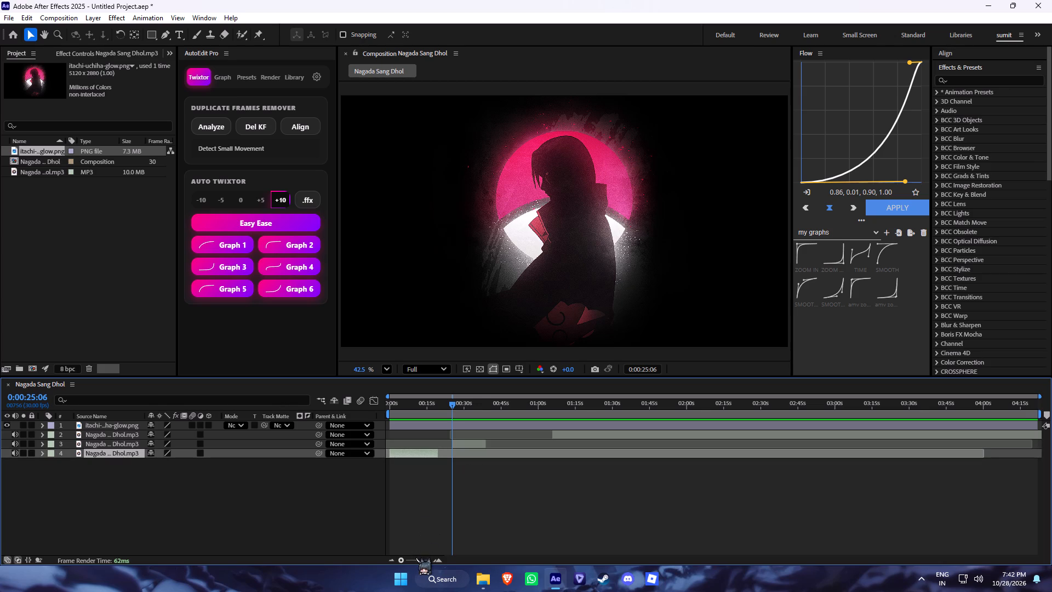
left_click_drag(417, 557, 426, 557)
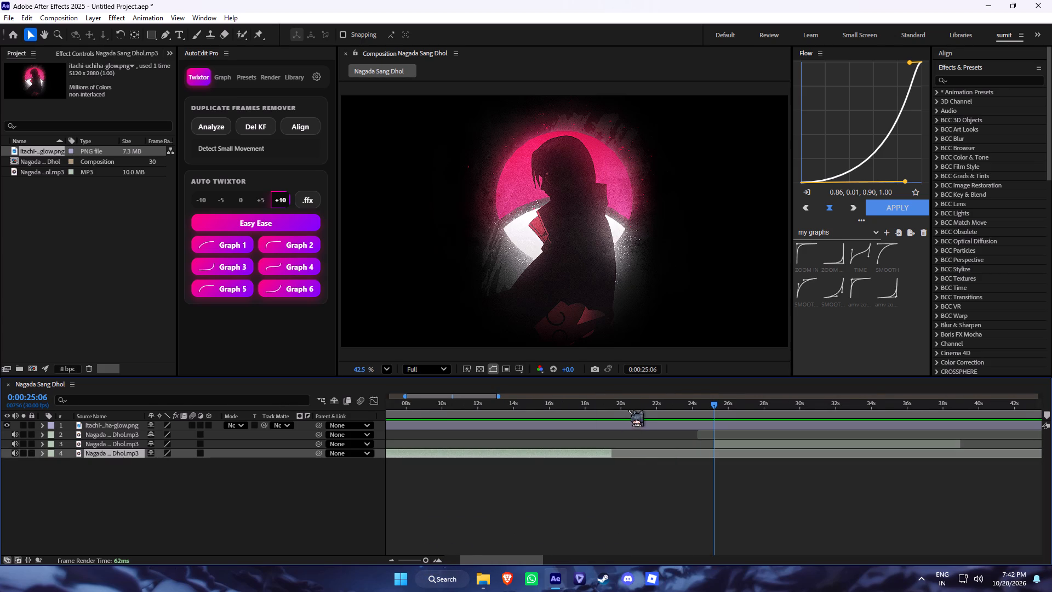
left_click(616, 409)
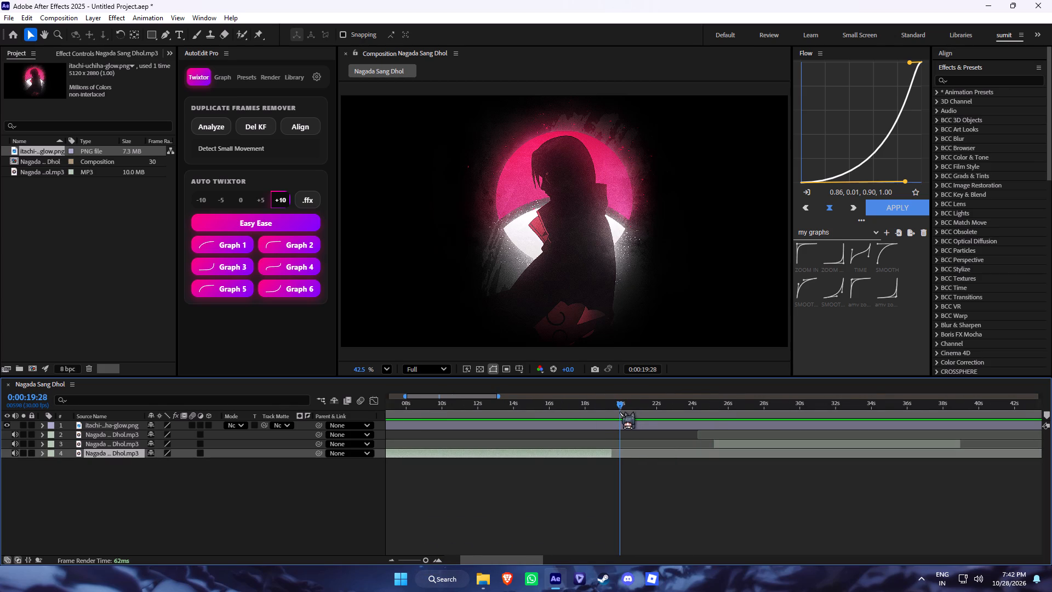
key("ctrl+Right")
left_click_drag(613, 455, 620, 459)
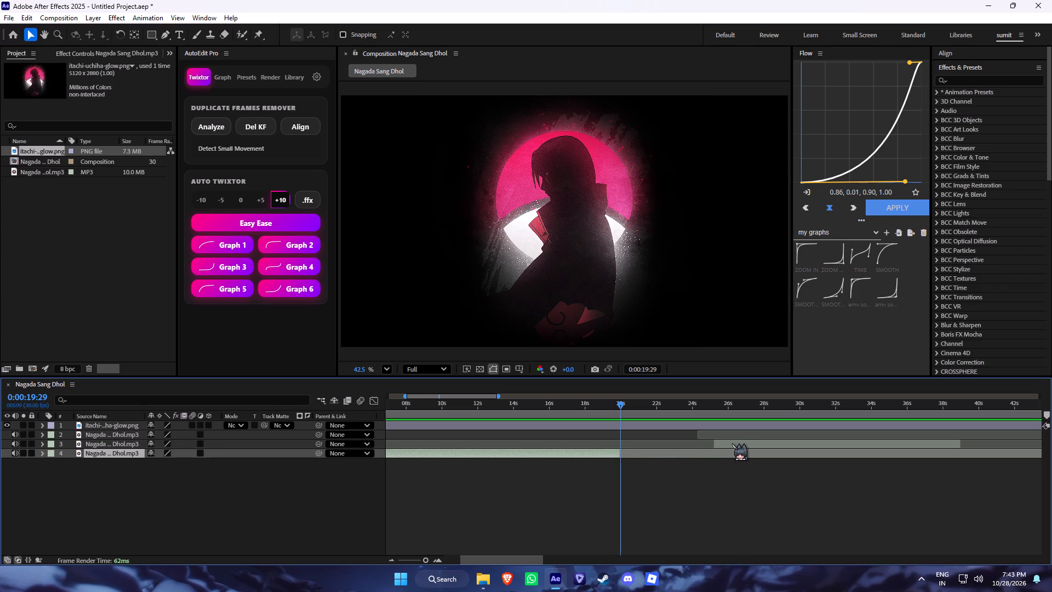
Move the trimmed audio copy to start at 0:00:19:29, where the first segment ends.
left_click(732, 443)
key("bracketleft")
Preview the join between the first audio segment and the trimmed copy from about 0:00:18:15 and 0:00:18:05.
left_click_drag(607, 399, 616, 409)
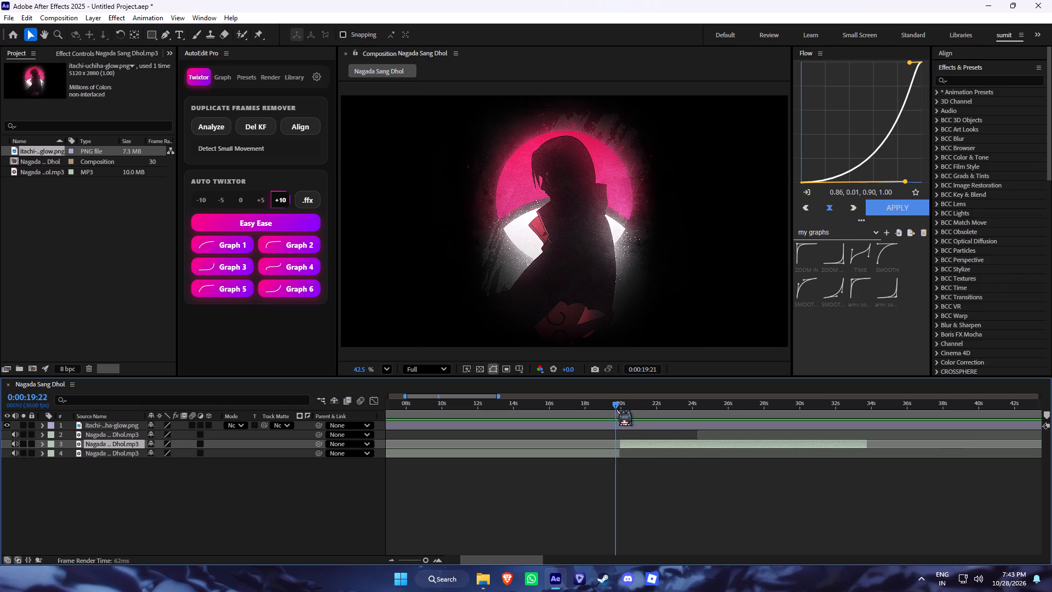
left_click_drag(616, 409, 594, 443)
key("space")
left_click(612, 509)
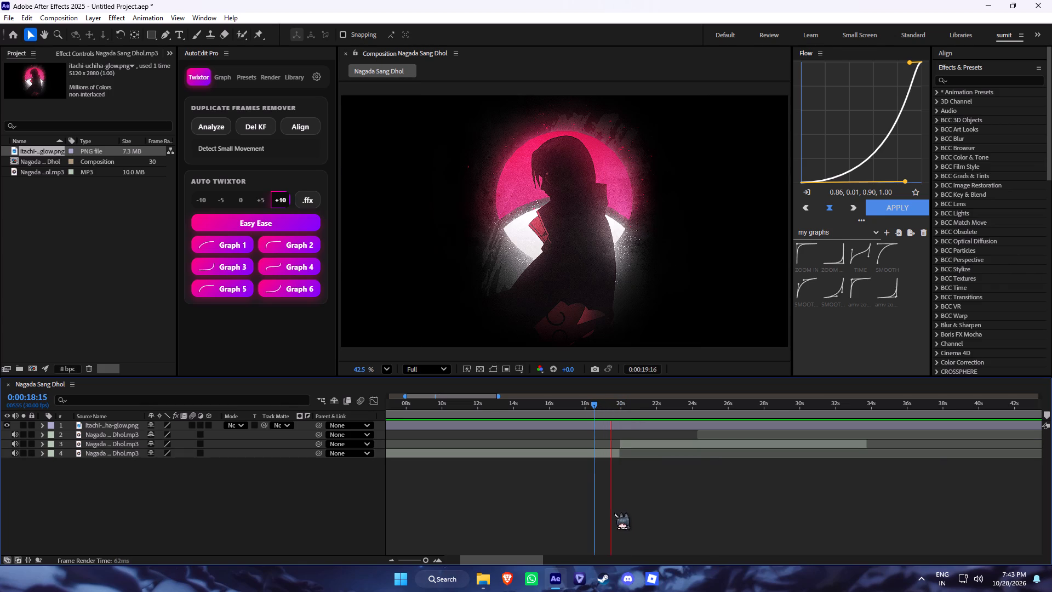
left_click(602, 414)
key("space")
left_click(590, 413)
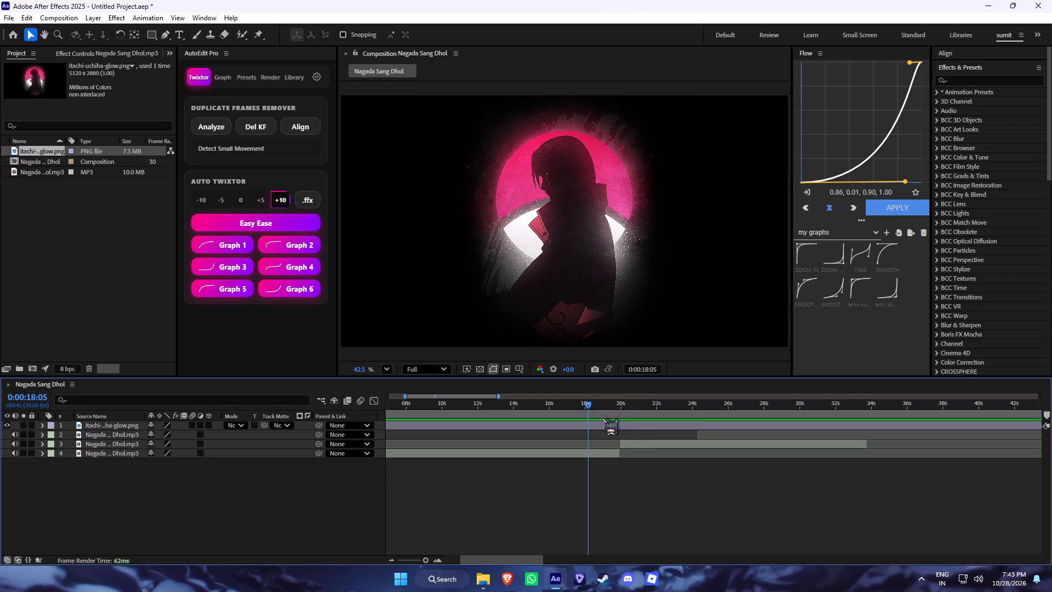
key("space")
left_click(610, 474)
Extend the trimmed audio copy's beginning by a few frames and reposition it to start at 0:00:19:27.
left_click(616, 414)
left_click_drag(618, 441, 614, 450)
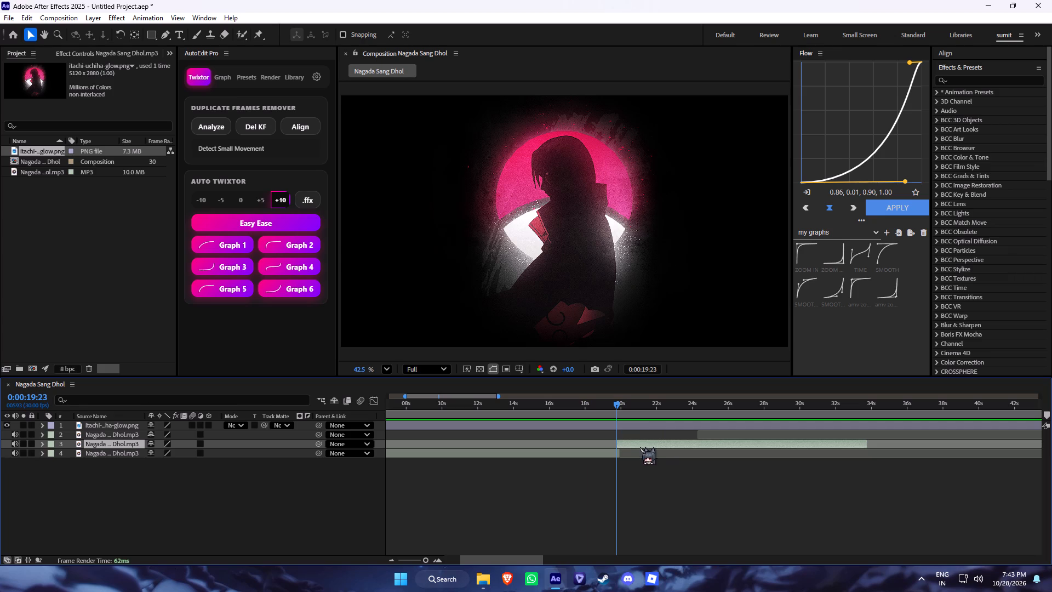
left_click_drag(642, 445, 649, 444)
left_click(614, 401)
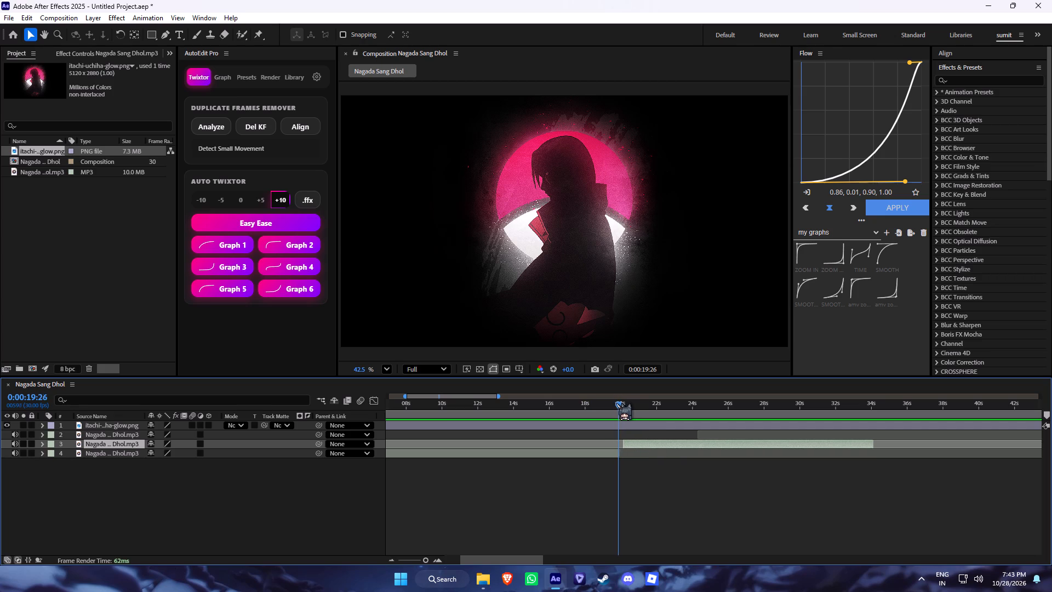
key("bracketleft")
left_click(608, 483)
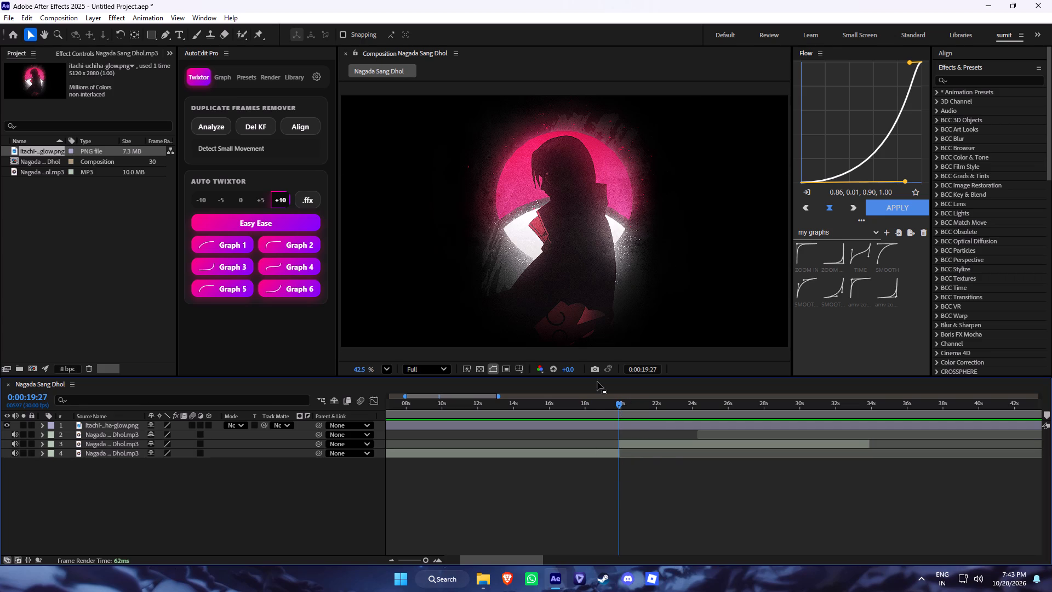
Preview the join from 0:00:18:13 and slide the trimmed audio copy to start at about 0:00:21.
left_click(592, 413)
key("space")
left_click(609, 463)
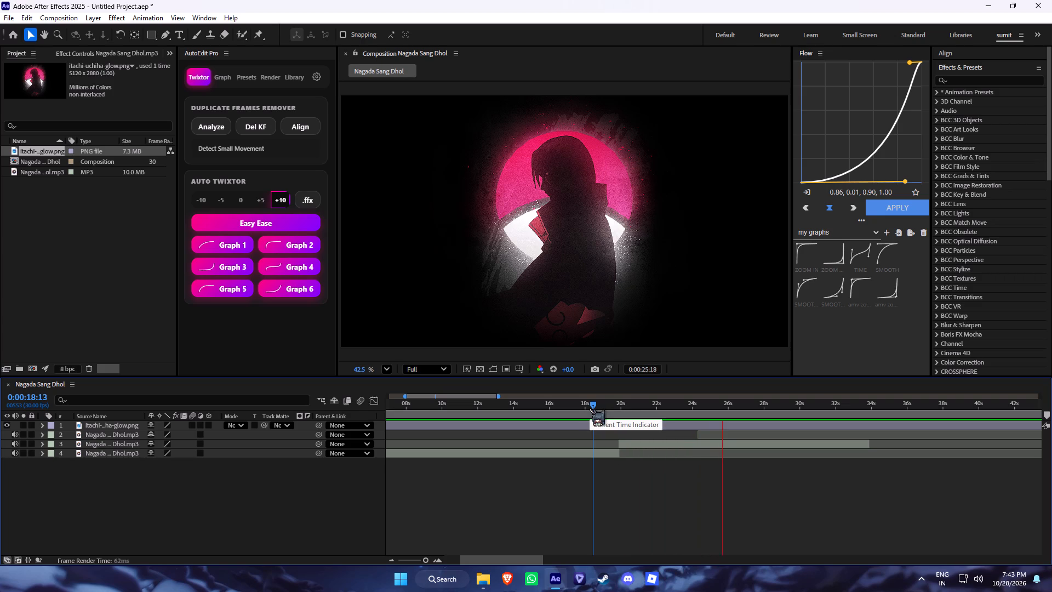
left_click(641, 415)
left_click_drag(630, 442, 649, 443)
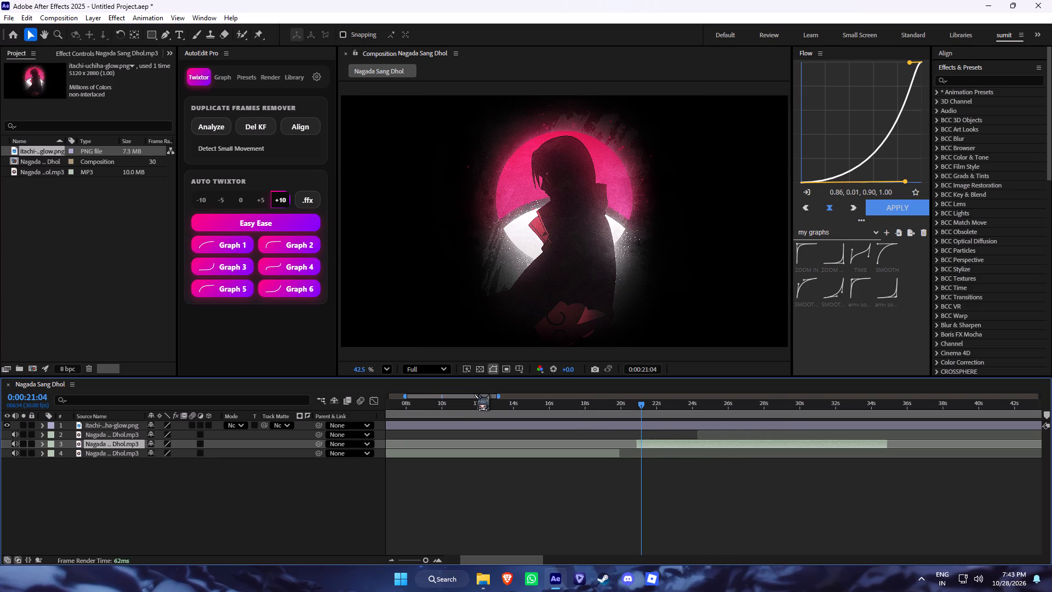
Preview the first audio segment from 0:00:09:17, 0:00:07:16, 0:00:02:18 and 0:00:03:06 to examine its beats.
left_click(459, 399)
left_click(450, 403)
left_click_drag(448, 409, 432, 432)
key("space")
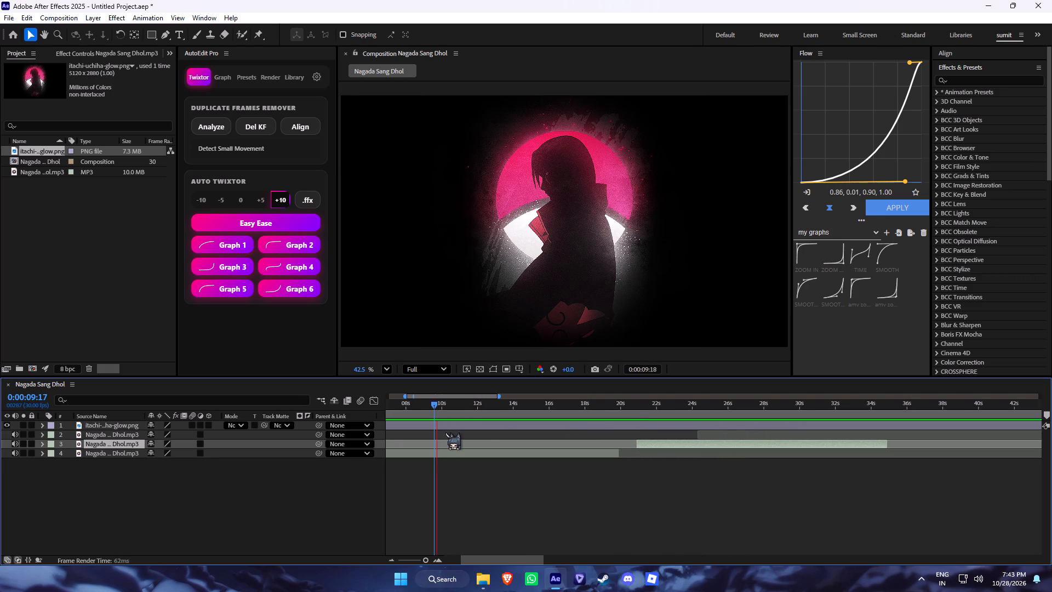
left_click_drag(418, 414, 397, 437)
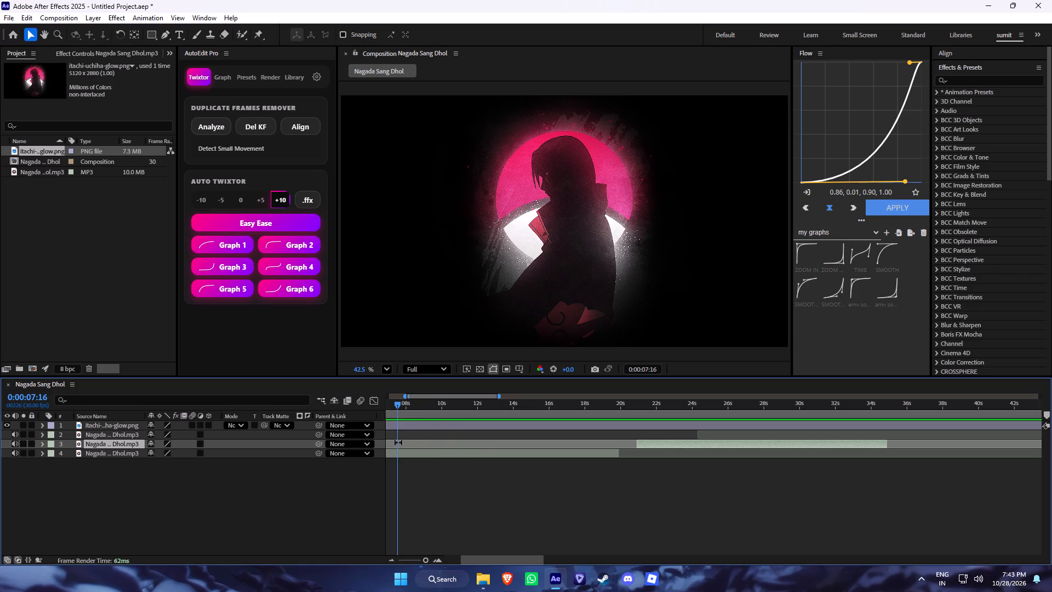
key("space")
left_click(414, 556)
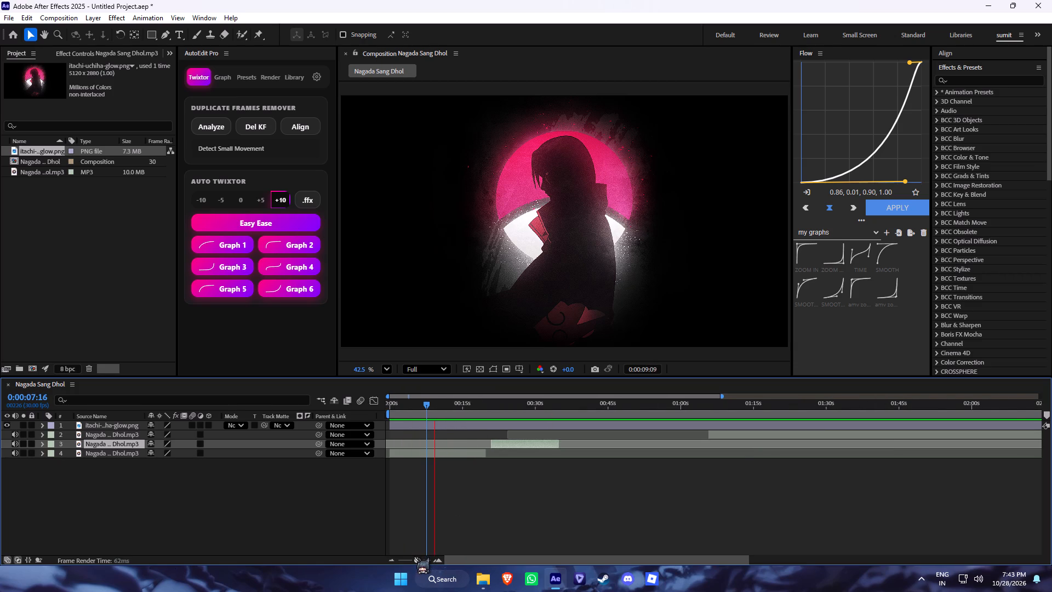
left_click_drag(424, 414, 402, 435)
key("space")
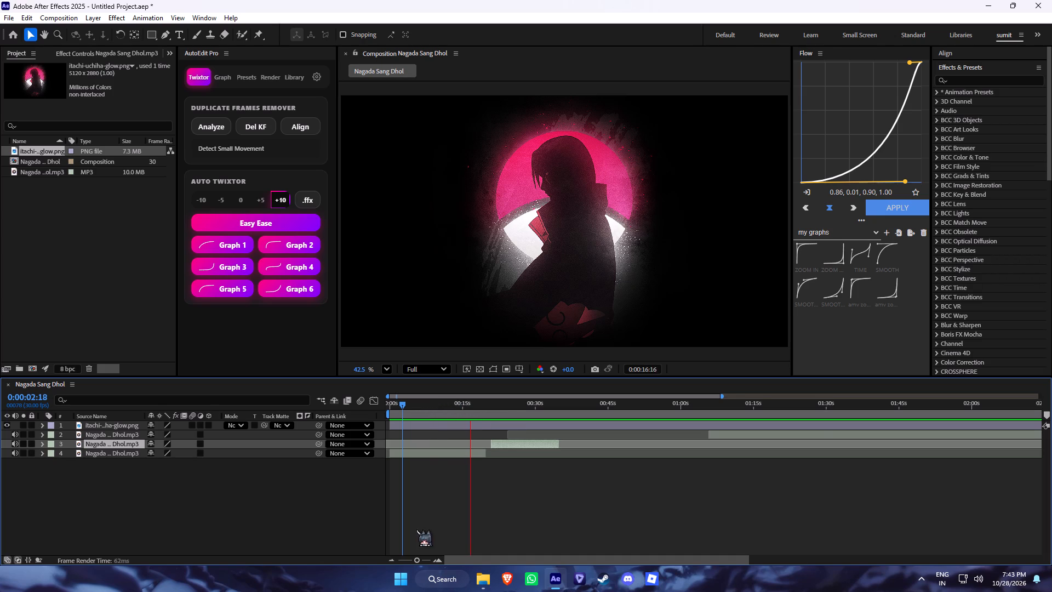
left_click_drag(419, 557, 424, 557)
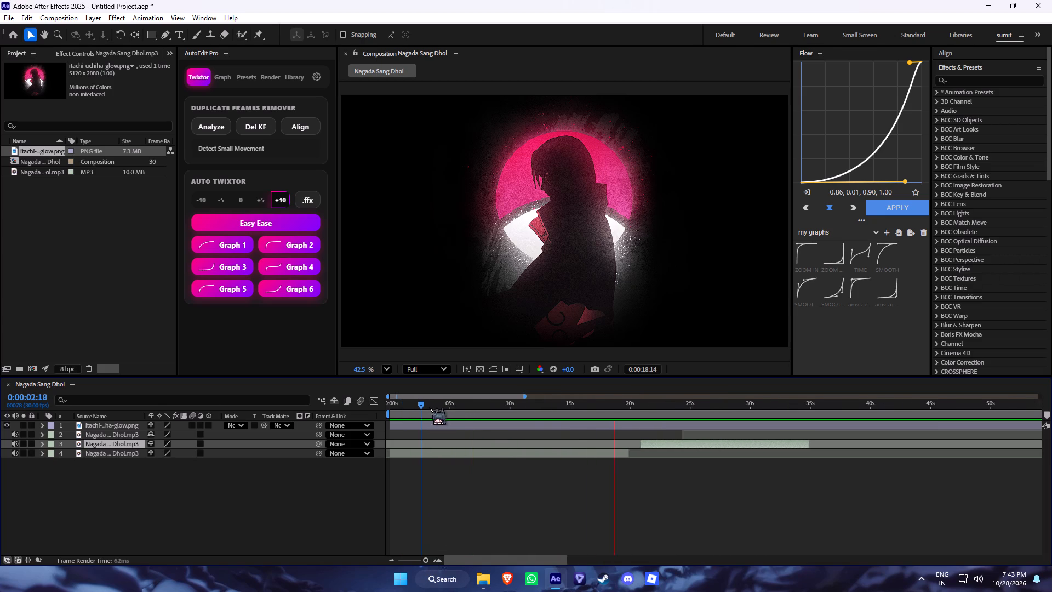
left_click(428, 407)
key("space")
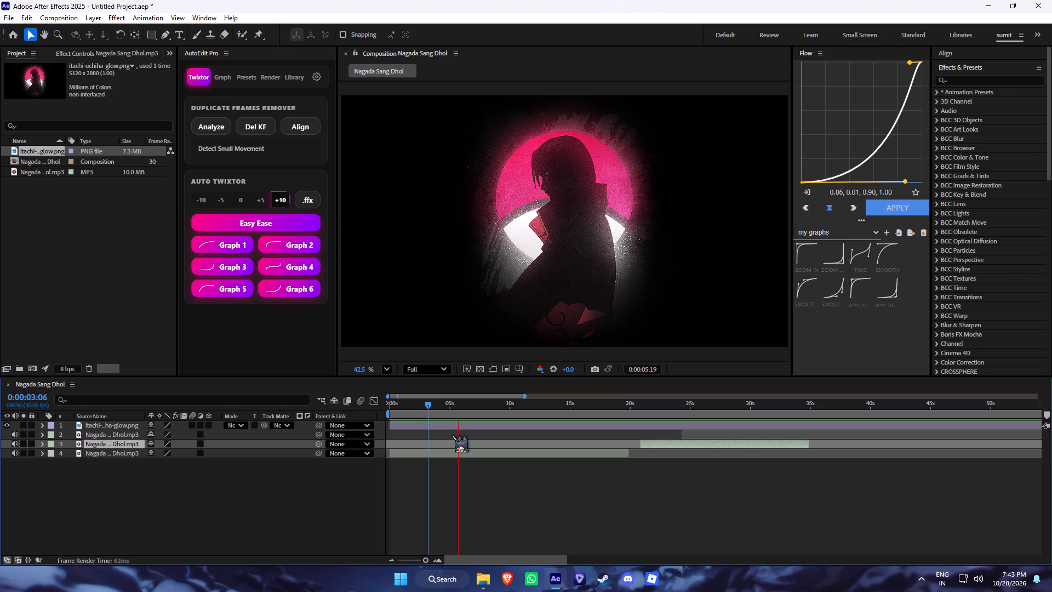
key("space")
Play short stretches of the first audio segment from 0:00:05:03 and set the current time to 0:00:05:25.
left_click(451, 409)
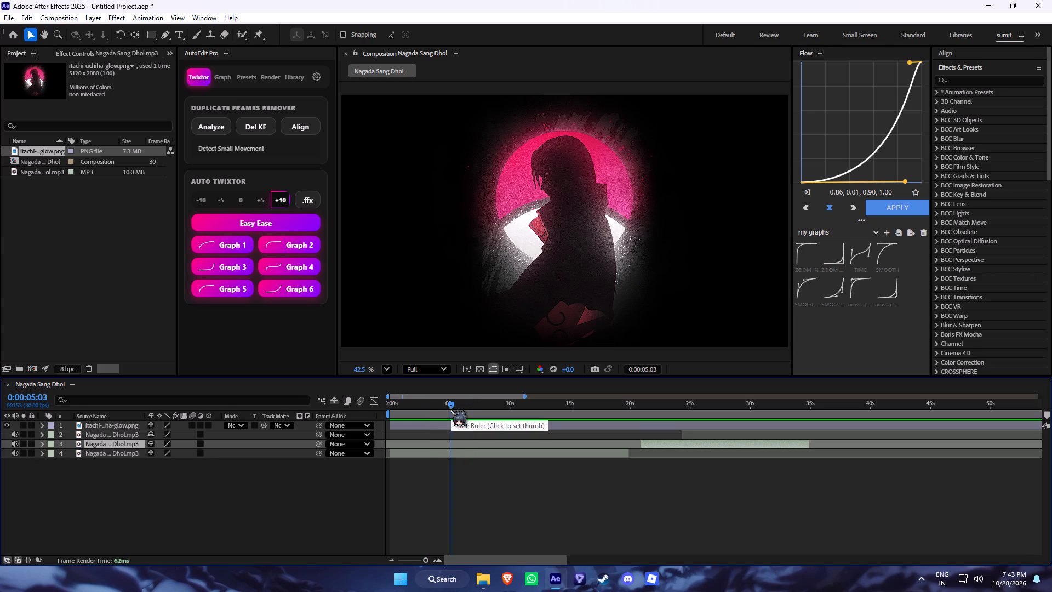
key("space")
key("space")
left_click(458, 412)
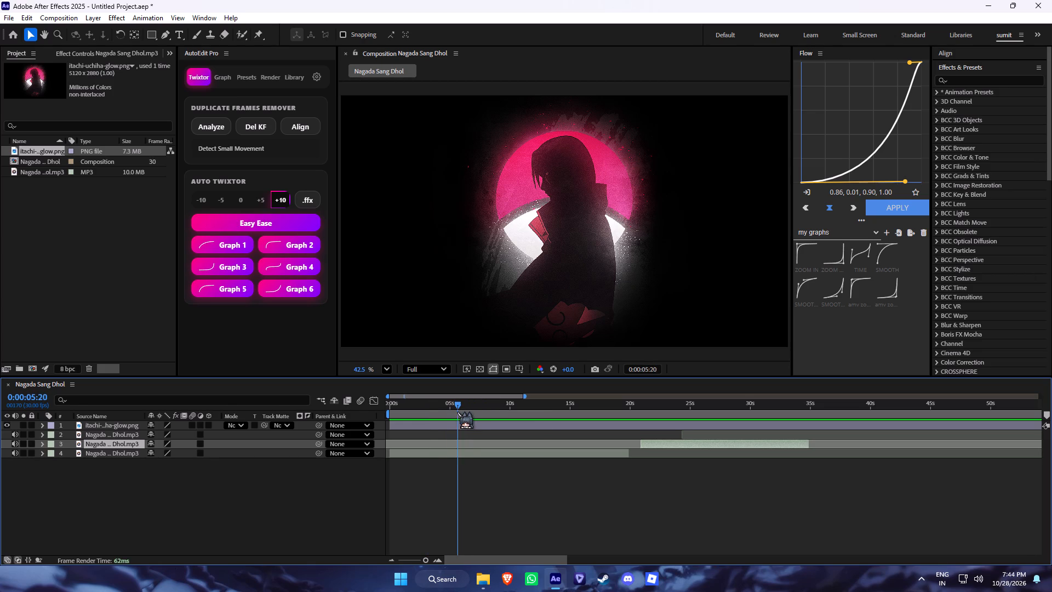
key("space")
key("space")
key("ctrl+Left")
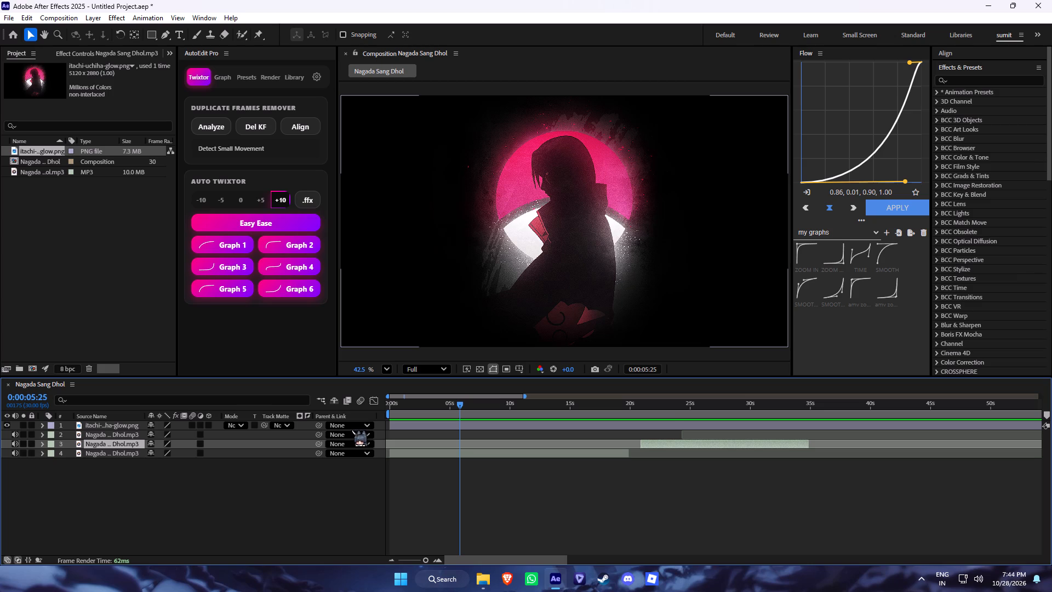
Play short stretches of the first audio segment around 0:00:12:02 and set the current time to 0:00:12:10.
key("space")
left_click(531, 413)
key("space")
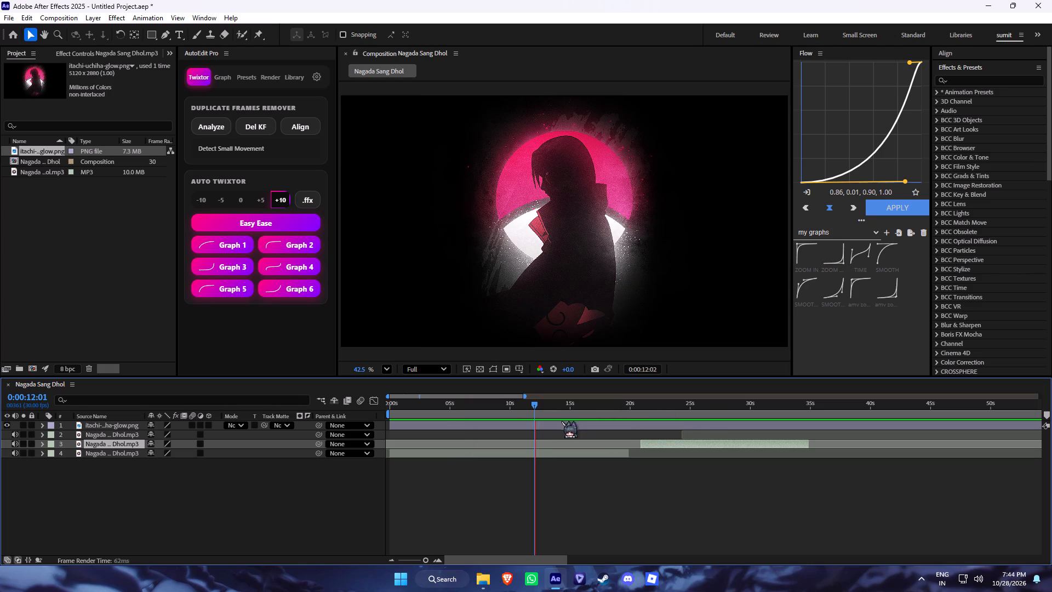
left_click(540, 412)
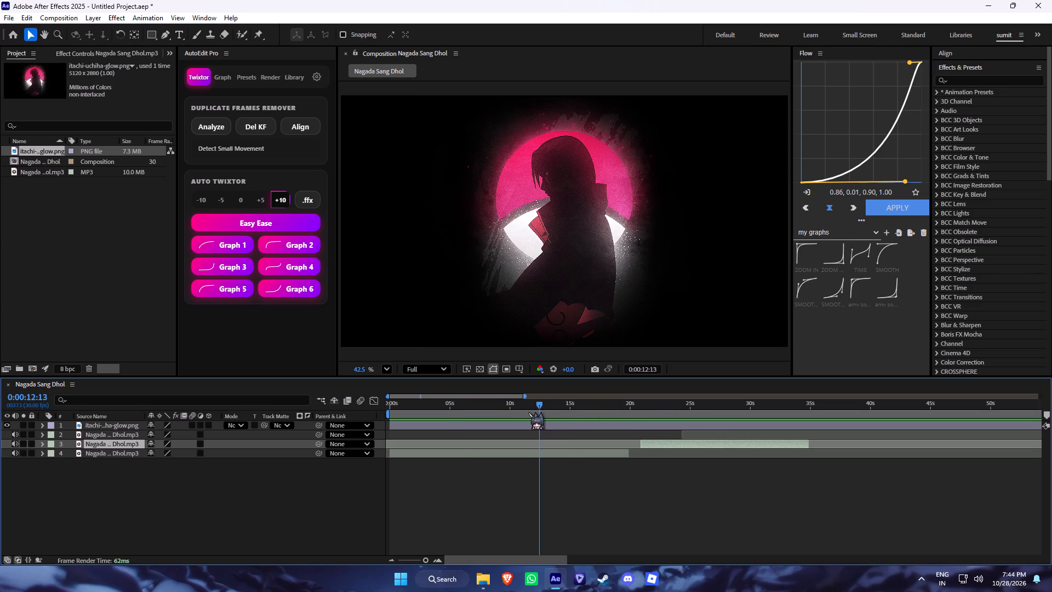
left_click(528, 412)
key("space")
key("space")
key("space")
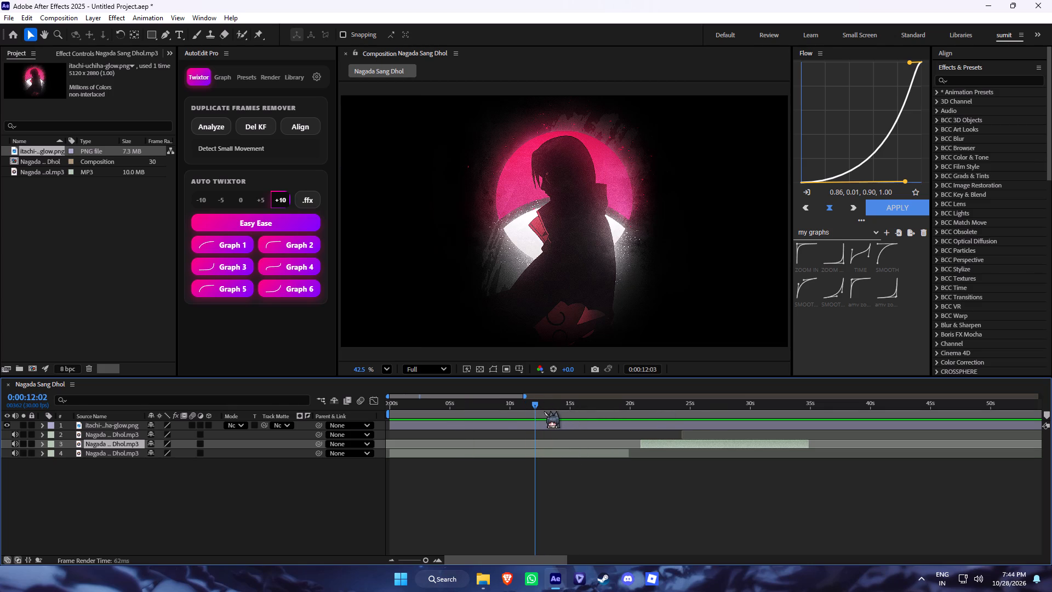
key("space")
key("ctrl+Left")
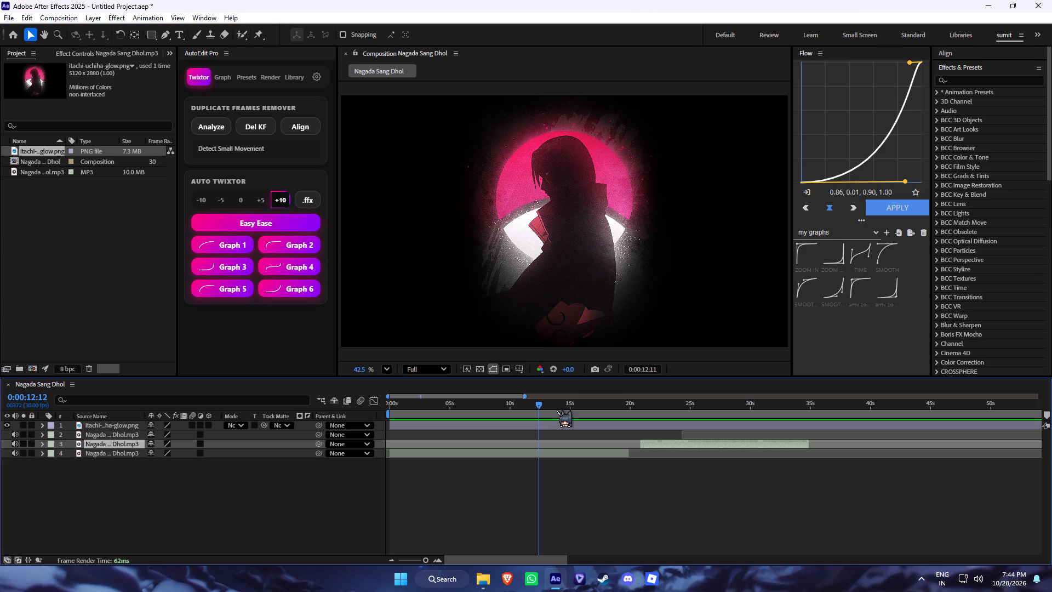
key("ctrl+Left")
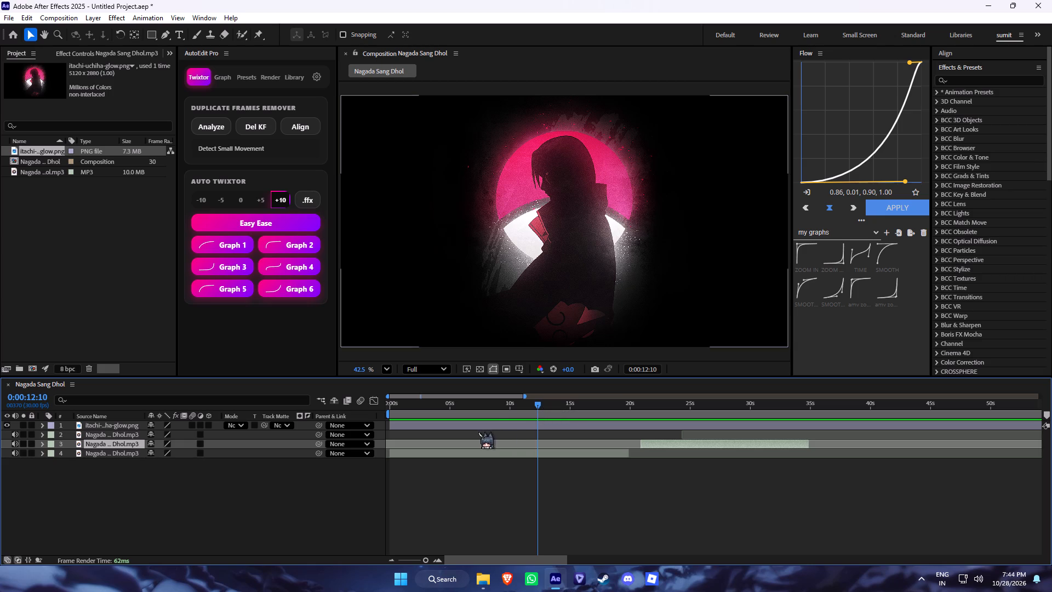
Duplicate the first audio segment, split the copy at 0:00:12:10 and delete the part before the split.
left_click(519, 457)
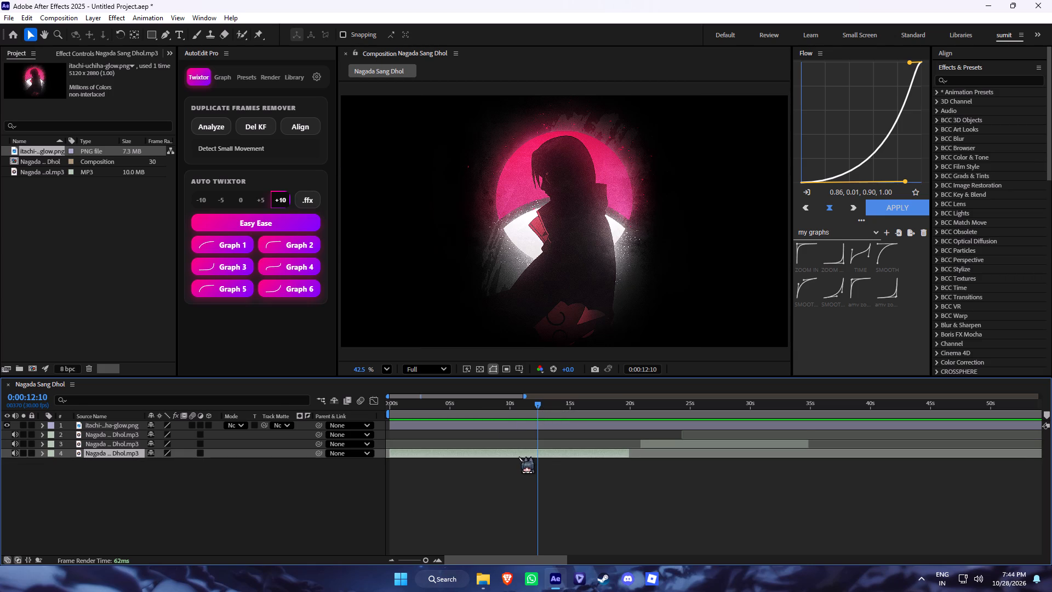
key("ctrl+d")
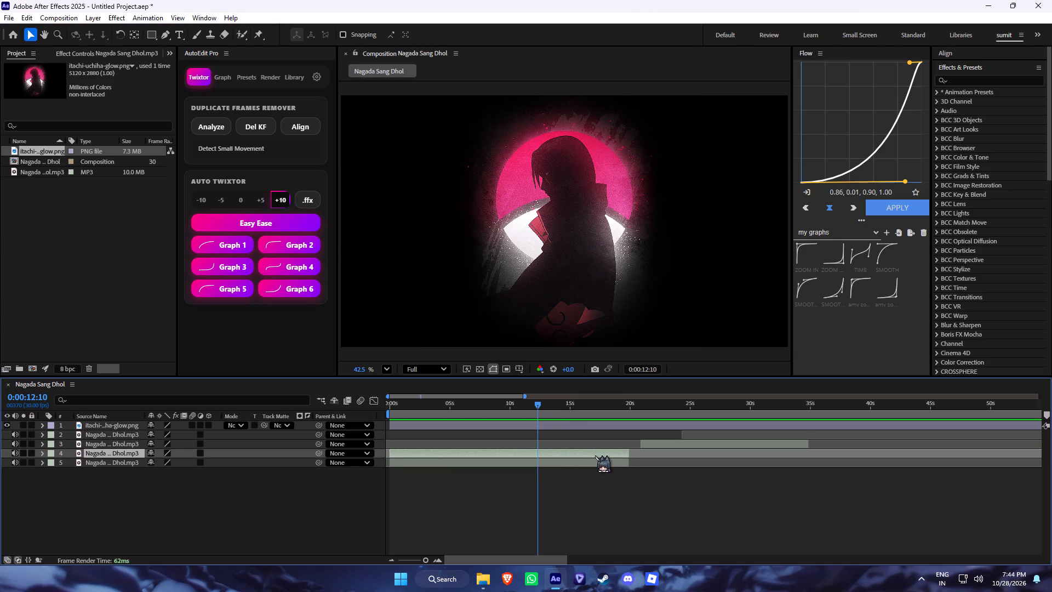
key("ctrl+shift+d")
left_click(535, 462)
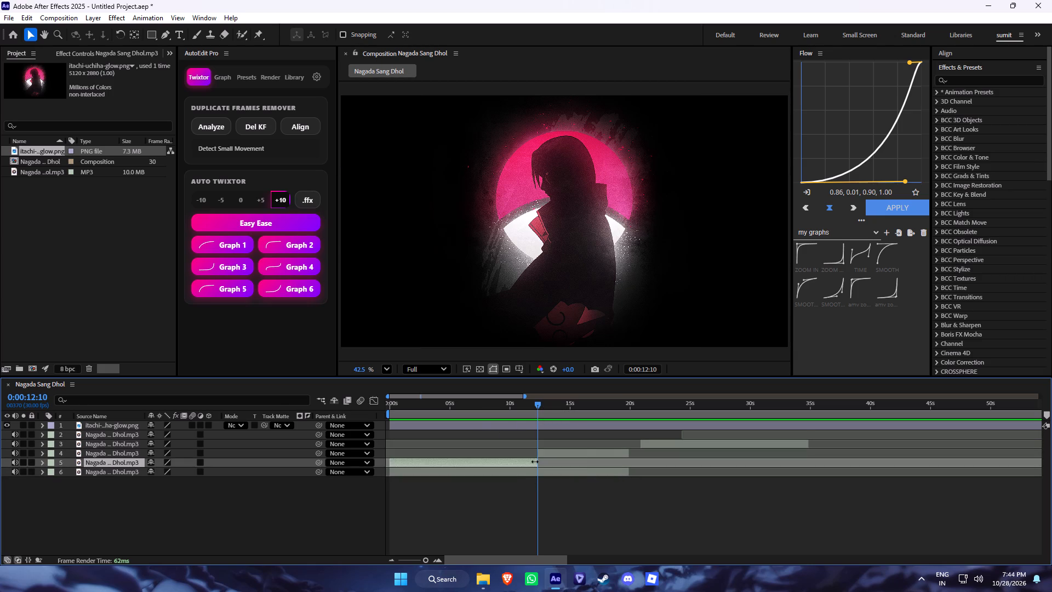
key("Delete")
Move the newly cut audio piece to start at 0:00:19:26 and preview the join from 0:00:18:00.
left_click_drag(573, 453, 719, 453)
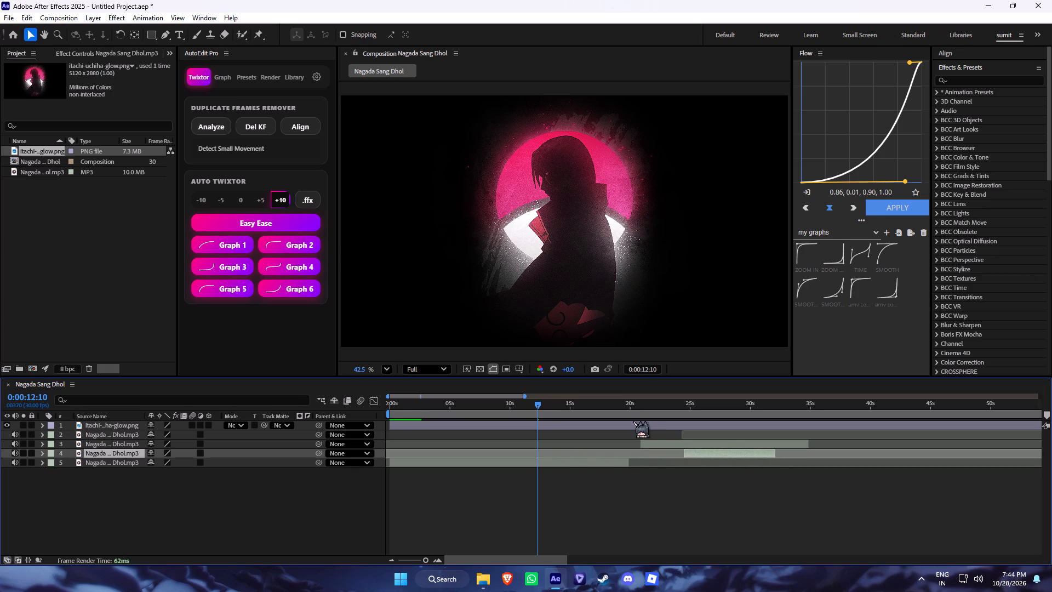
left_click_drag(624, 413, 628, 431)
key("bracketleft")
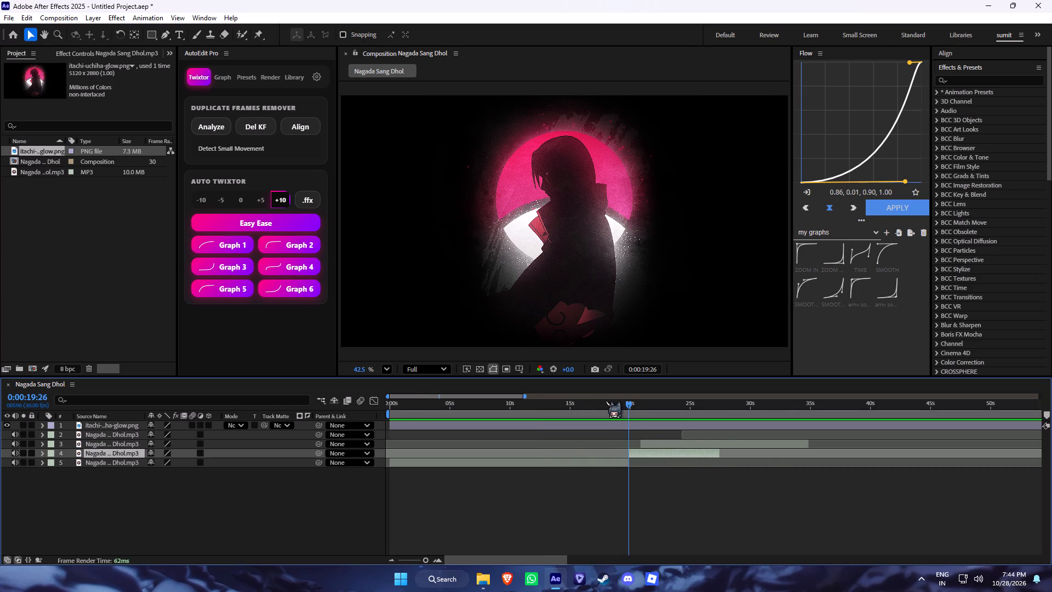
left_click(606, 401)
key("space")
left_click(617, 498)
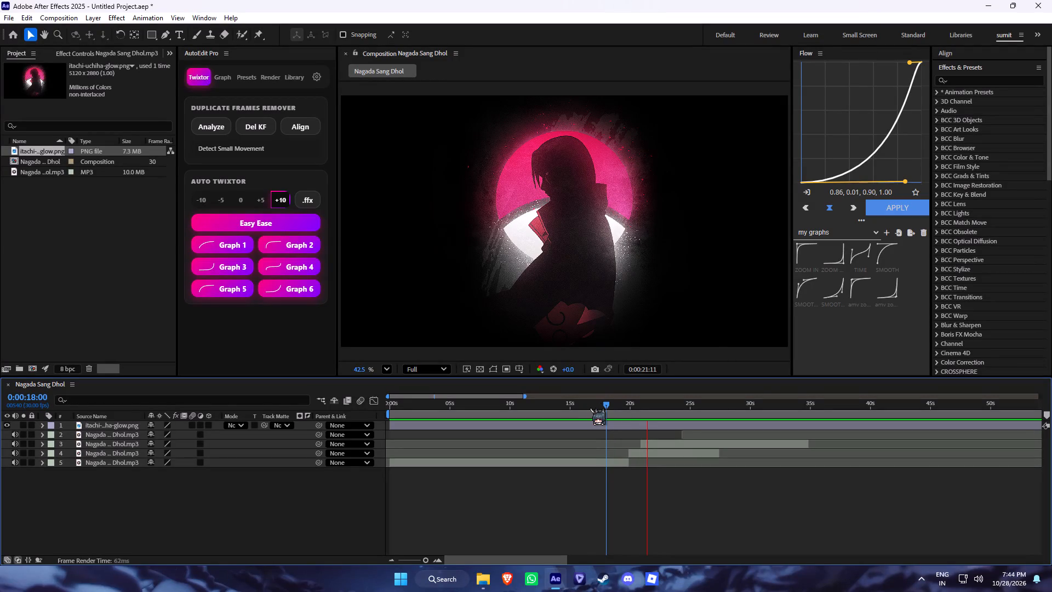
Preview from 0:00:14:12 and move the earlier trimmed audio copy out of the overlap to start at about 0:00:30.
left_click_drag(579, 414, 563, 426)
key("space")
left_click(742, 448)
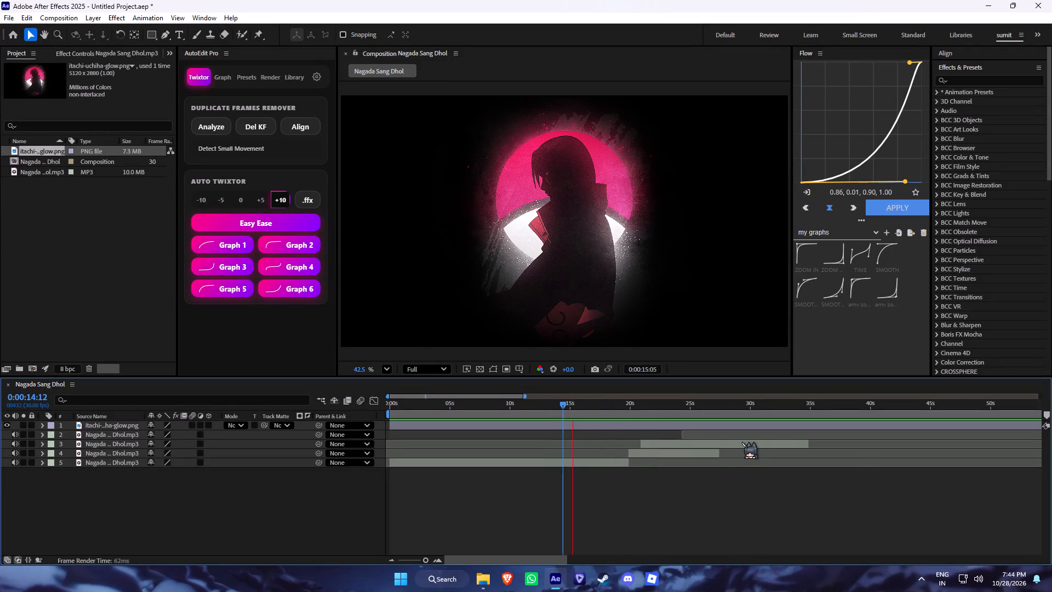
left_click_drag(742, 442, 850, 445)
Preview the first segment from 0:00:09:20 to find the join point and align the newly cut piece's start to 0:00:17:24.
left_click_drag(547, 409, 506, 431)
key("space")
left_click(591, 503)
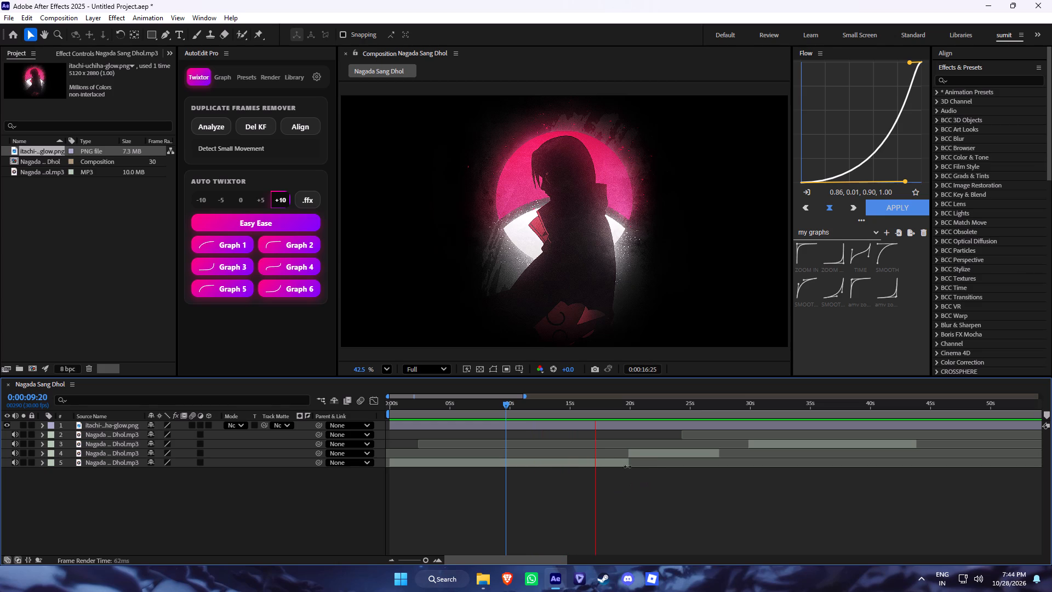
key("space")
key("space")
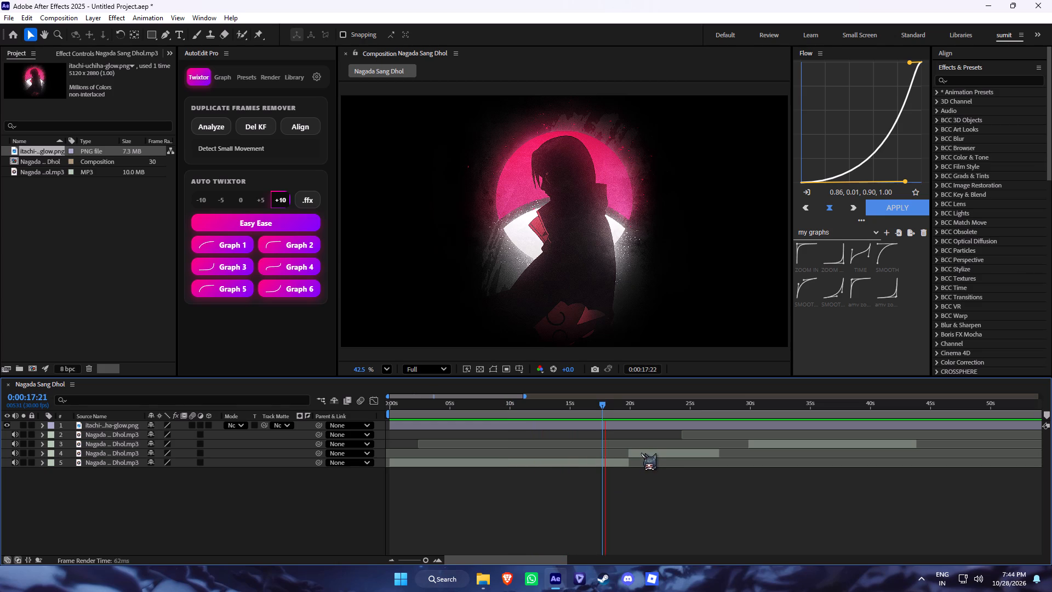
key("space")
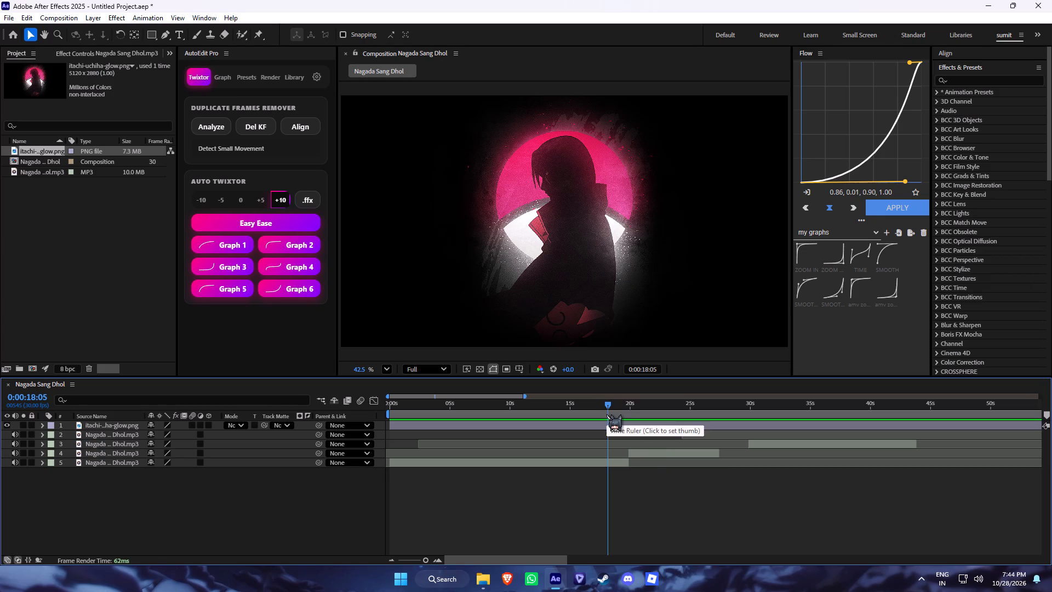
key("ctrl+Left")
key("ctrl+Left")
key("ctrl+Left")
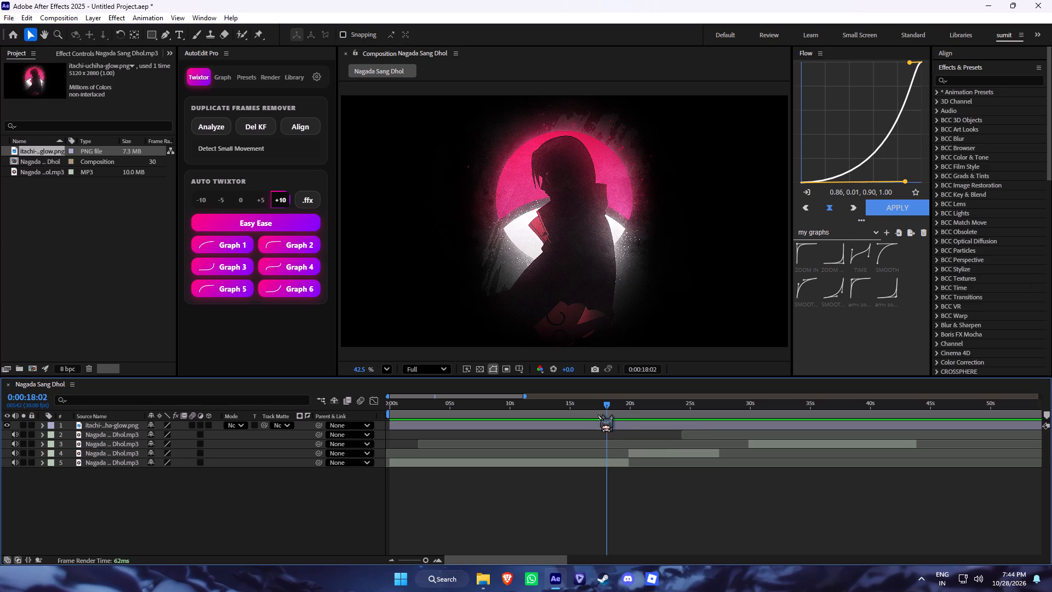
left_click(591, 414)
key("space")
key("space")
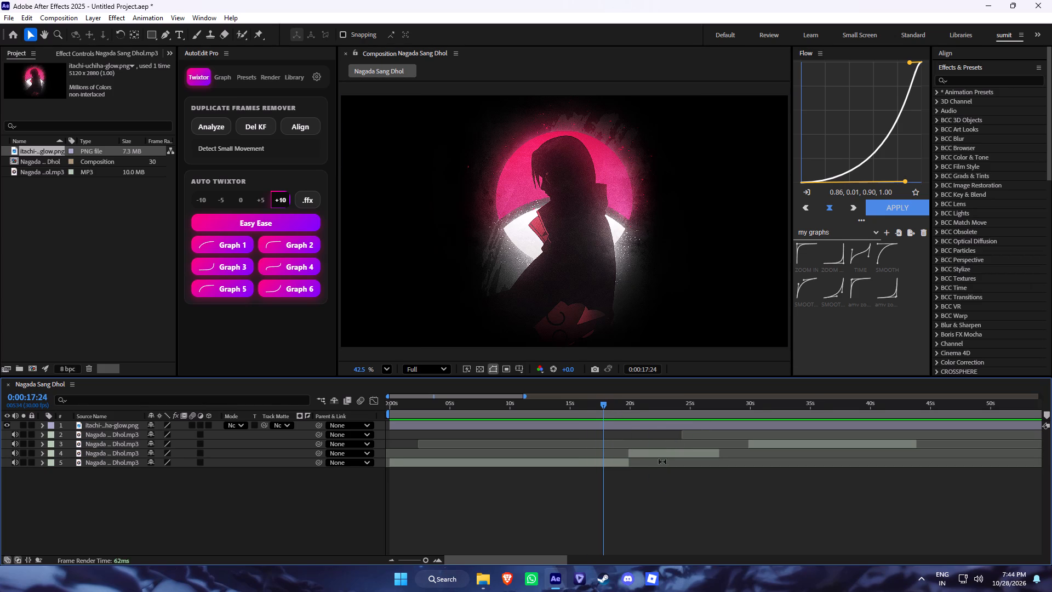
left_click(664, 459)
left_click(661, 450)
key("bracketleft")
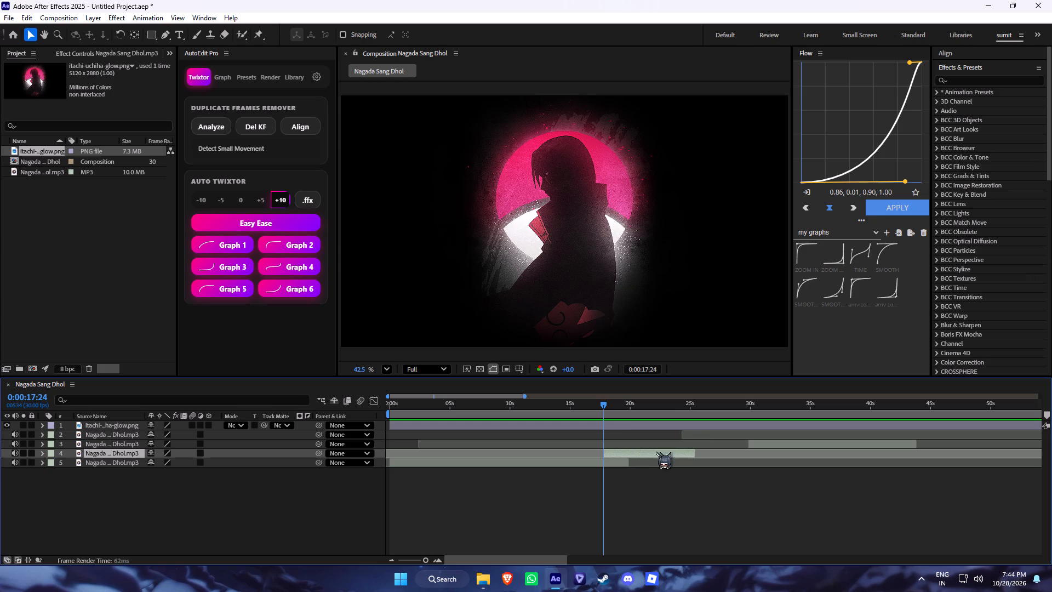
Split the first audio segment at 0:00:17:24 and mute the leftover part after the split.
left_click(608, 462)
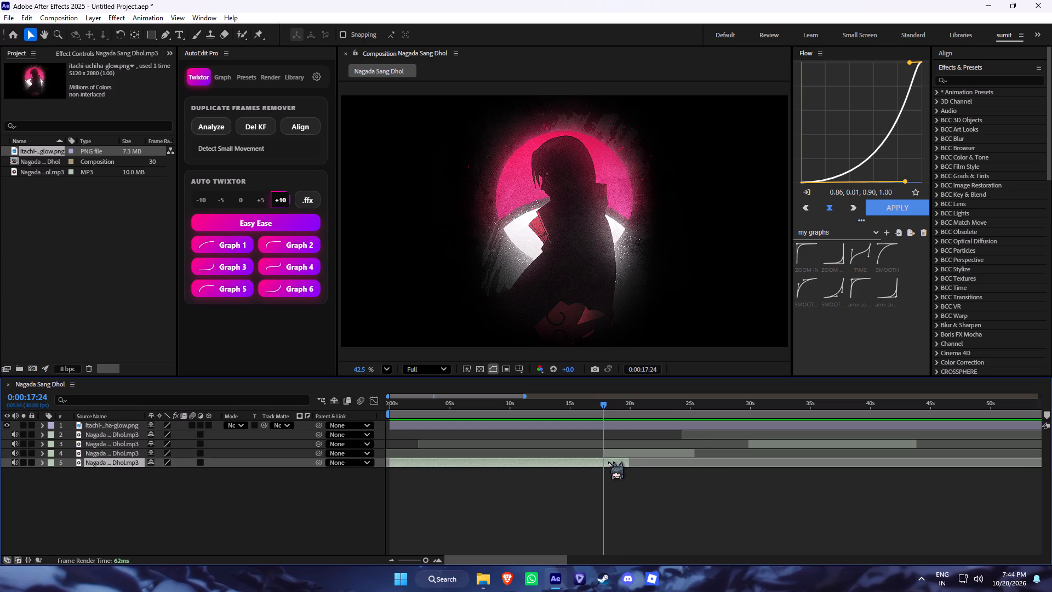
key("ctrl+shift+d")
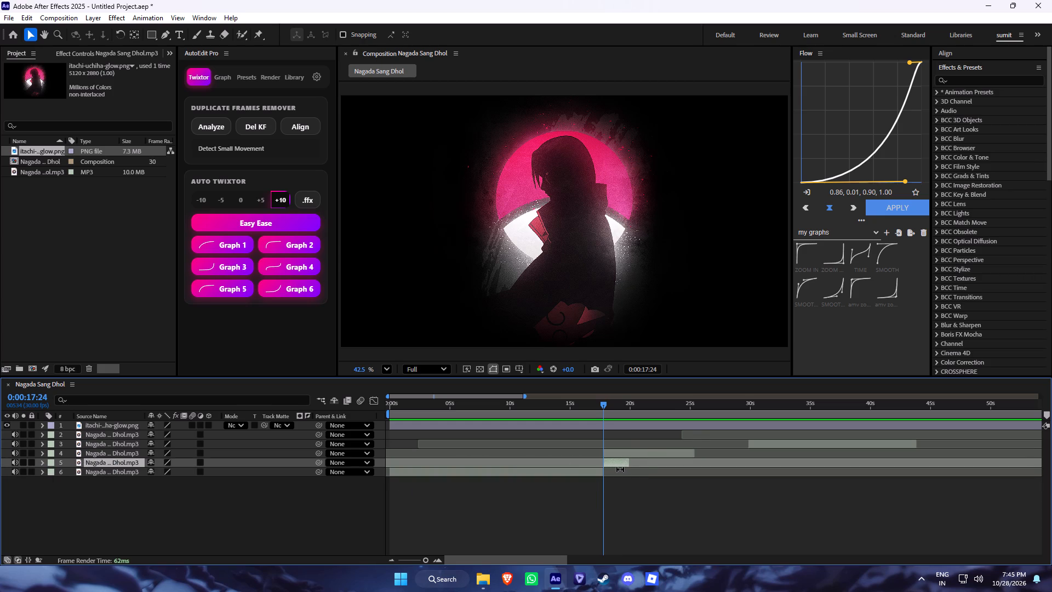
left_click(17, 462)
Preview the join from 0:00:15:10, 0:00:16:17 and 0:00:14:04 to examine its timing.
left_click(574, 411)
key("space")
left_click(635, 502)
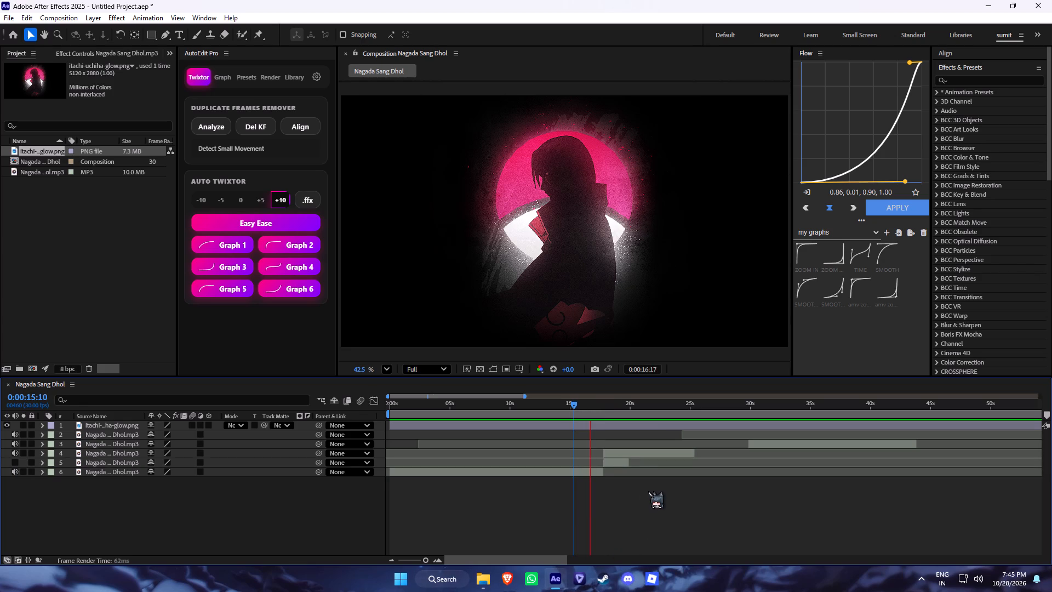
left_click(588, 414)
key("space")
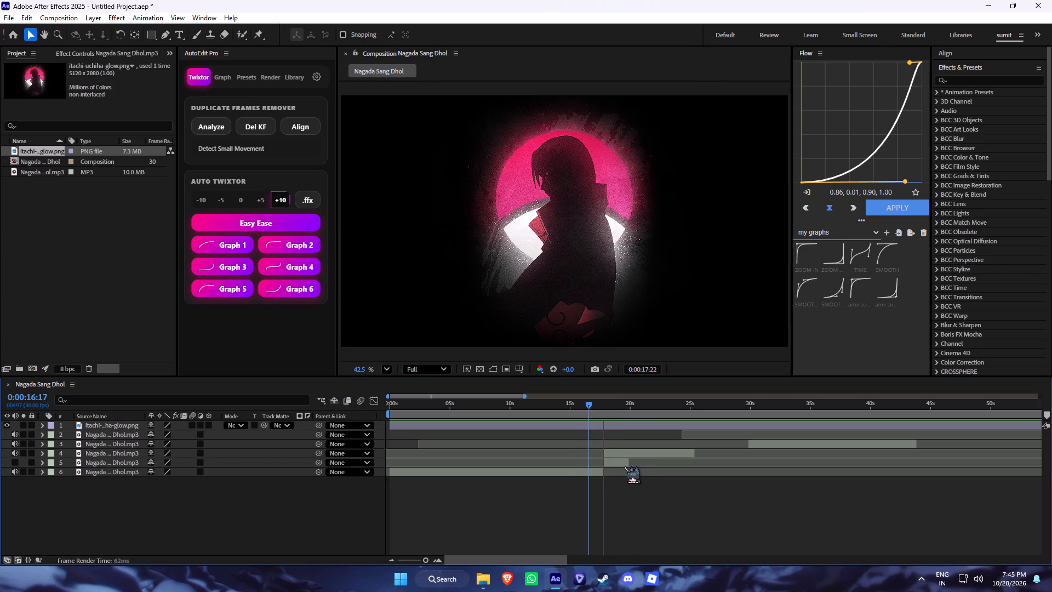
left_click(559, 409)
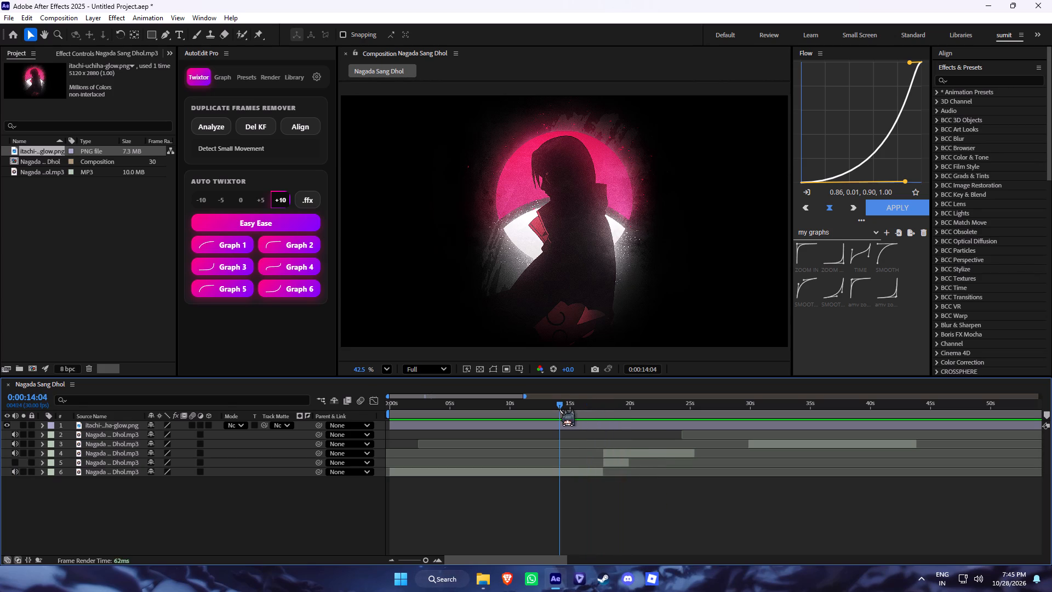
key("space")
key("space")
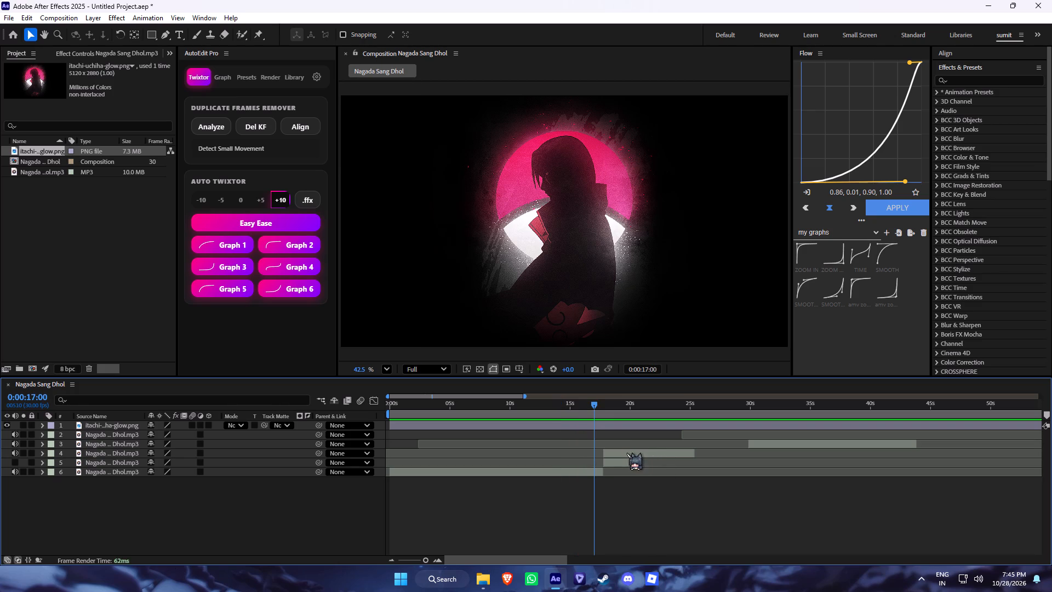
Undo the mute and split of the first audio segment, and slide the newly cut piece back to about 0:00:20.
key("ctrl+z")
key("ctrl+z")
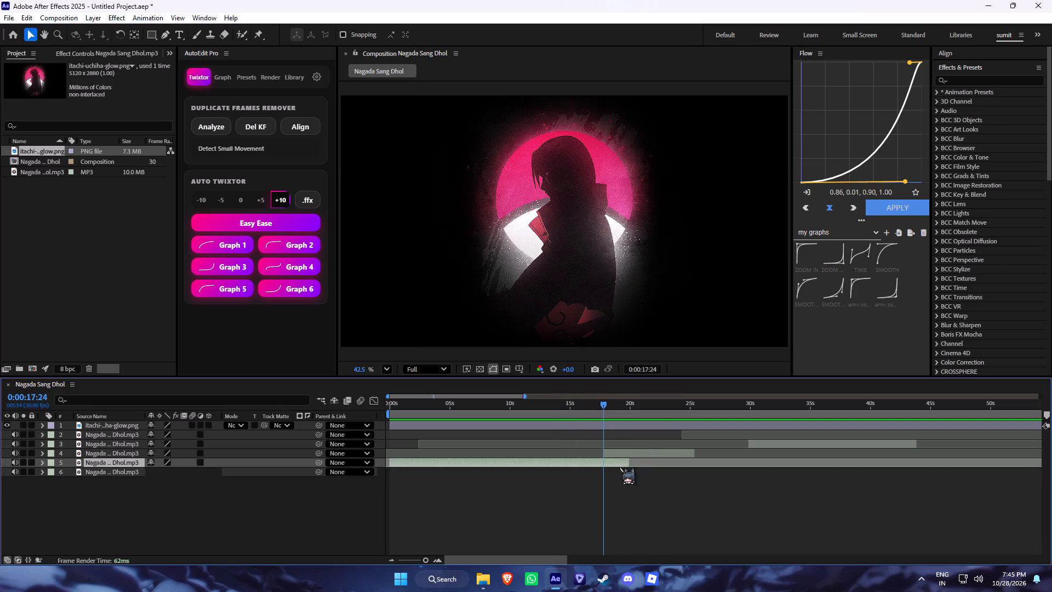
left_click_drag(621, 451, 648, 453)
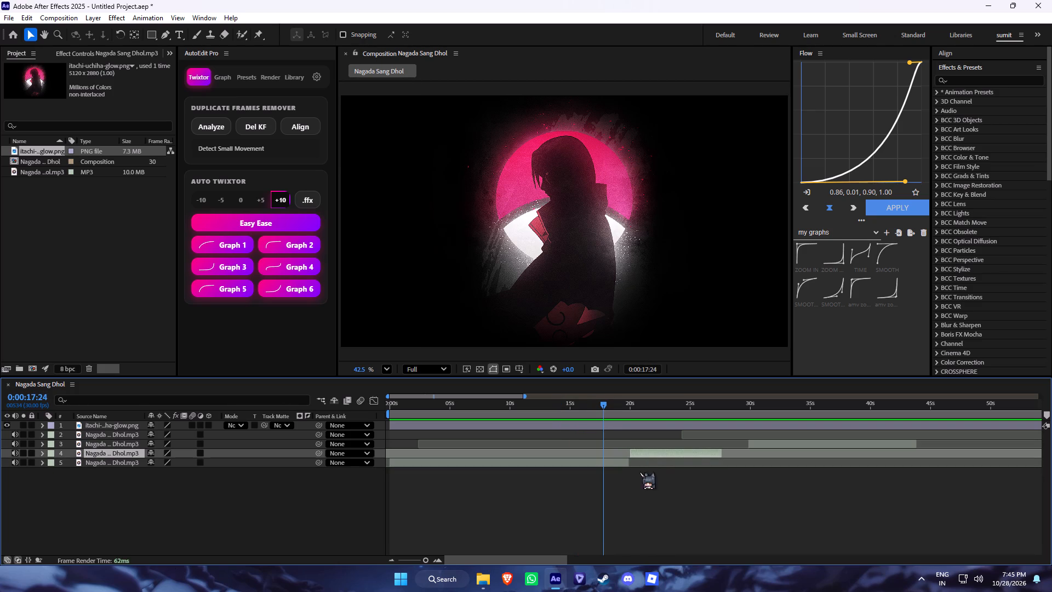
Preview the first segment from 0:00:16:11 to find the join point and align the newly cut piece's start to 0:00:18:05.
key("space")
key("space")
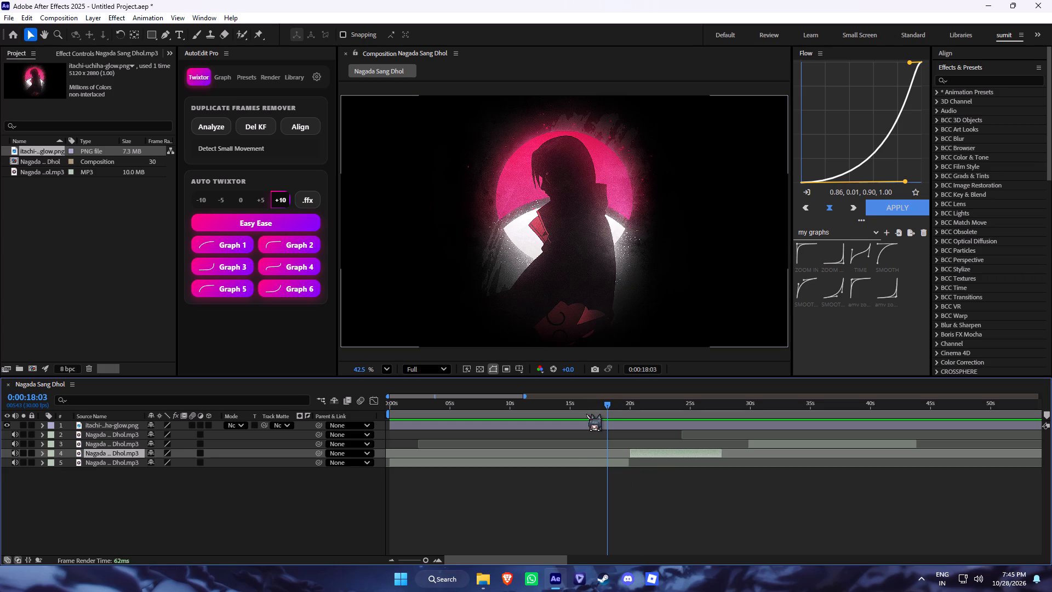
left_click(586, 414)
key("space")
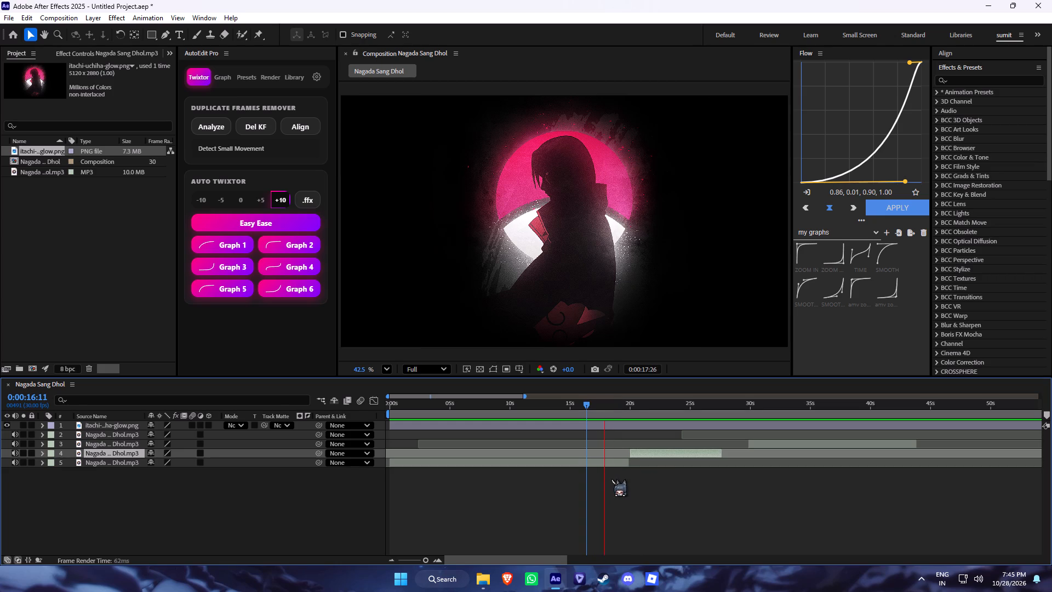
key("space")
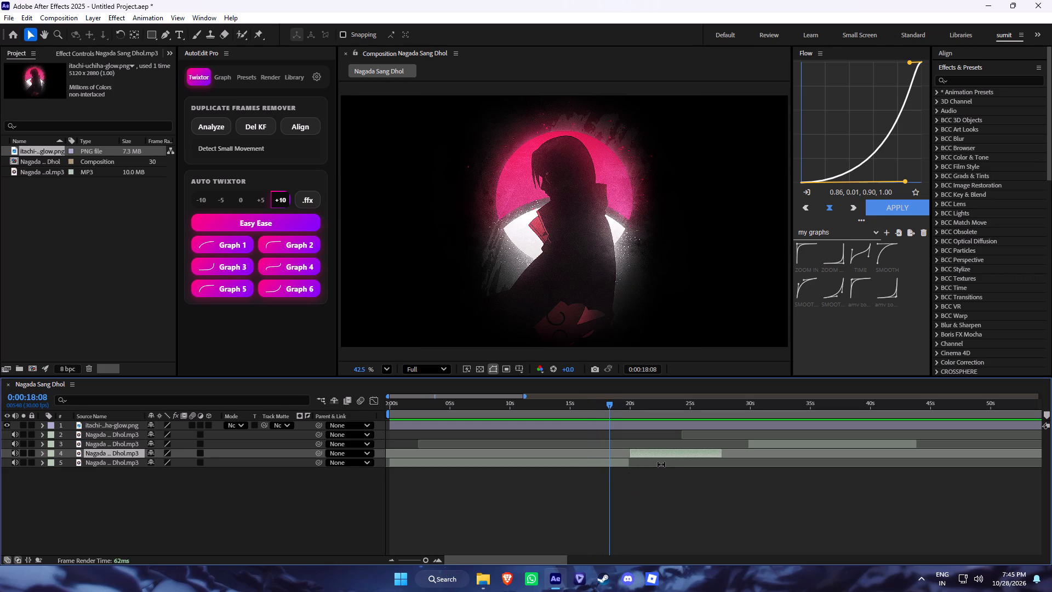
key("ctrl+Left")
key("ctrl+Left")
key("ctrl+Left")
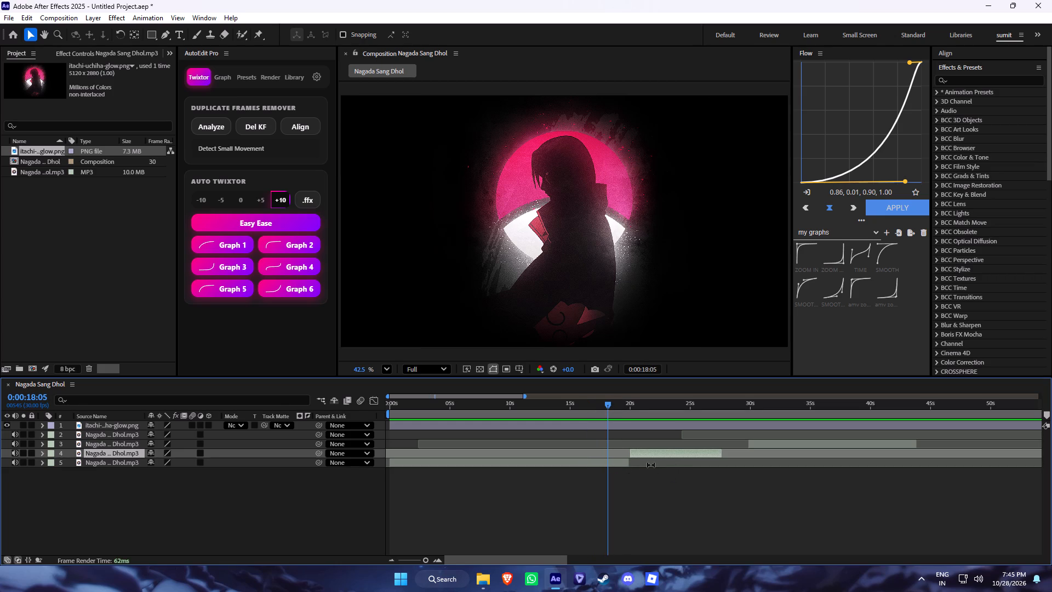
key("bracketleft")
Split the first audio segment at 0:00:18:05 and mute the leftover part after the split.
left_click(621, 464)
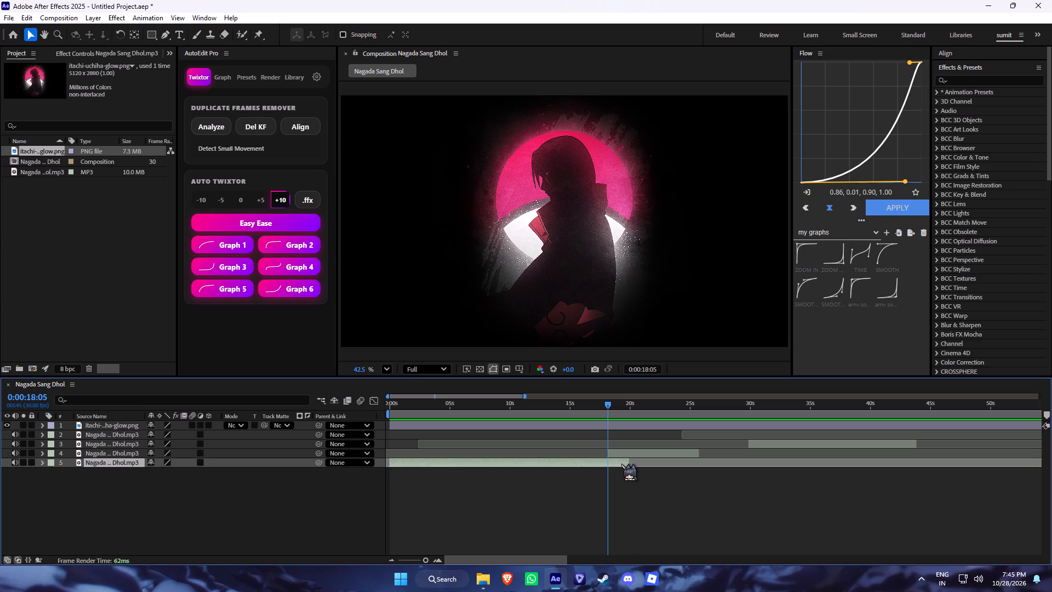
key("ctrl+shift+d")
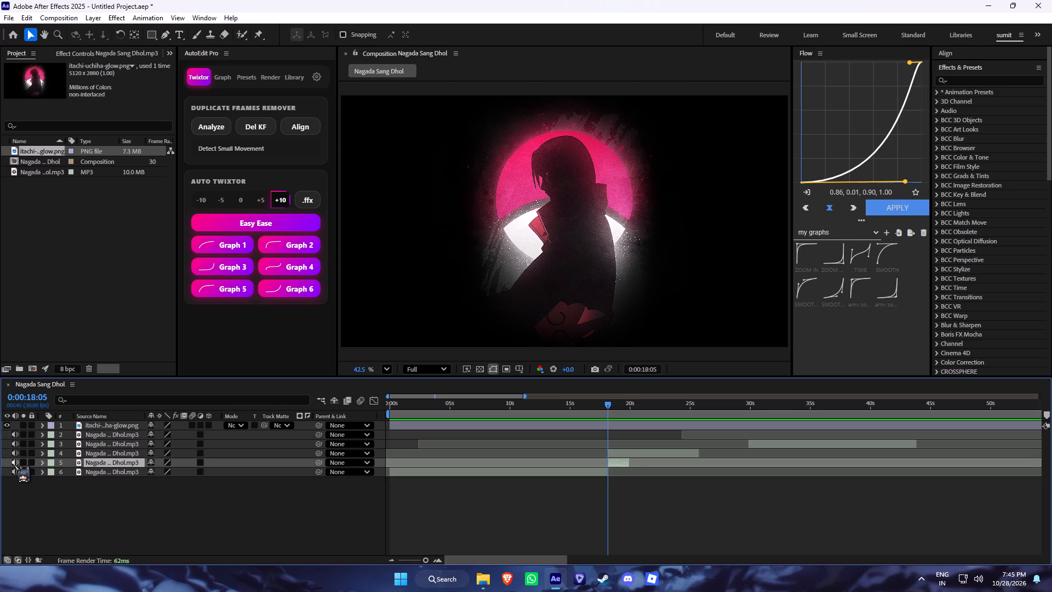
left_click(15, 465)
Preview the audio from 0:00:15:00 to examine the join at 0:00:18:05.
left_click(570, 407)
key("space")
left_click(594, 498)
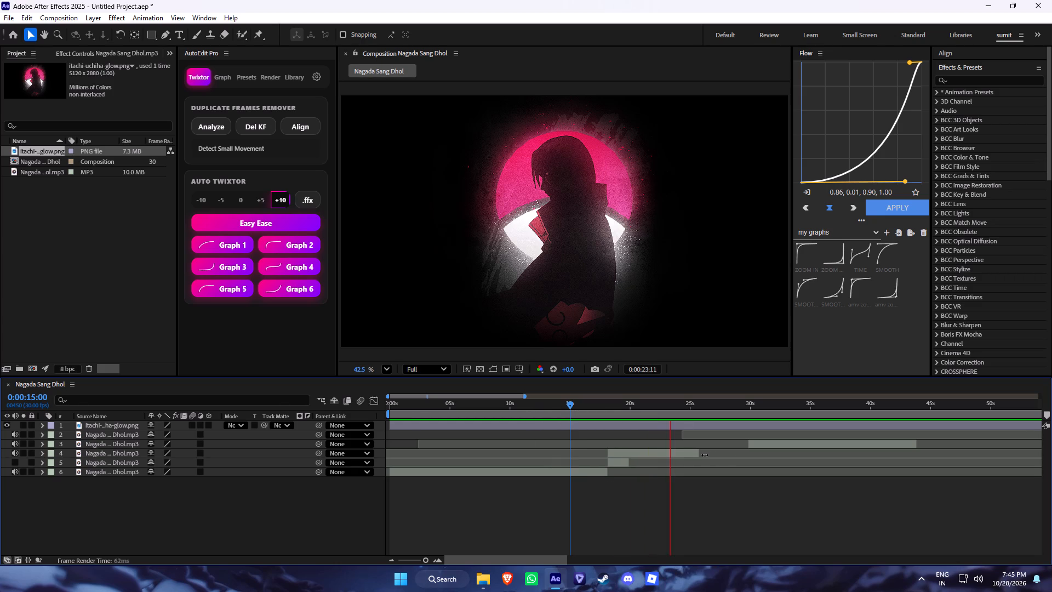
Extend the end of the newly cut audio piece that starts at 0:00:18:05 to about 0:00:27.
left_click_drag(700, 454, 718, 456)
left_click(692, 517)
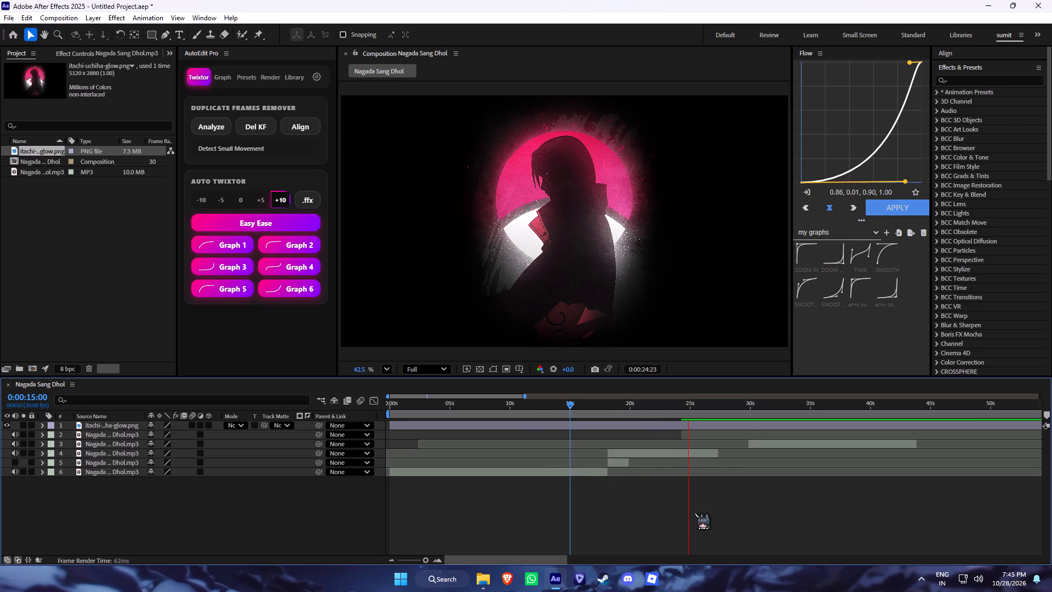
Preview the edit from 0:00:00:00 through the join to examine how the rejoined song sounds.
left_click_drag(648, 412, 329, 512)
key("space")
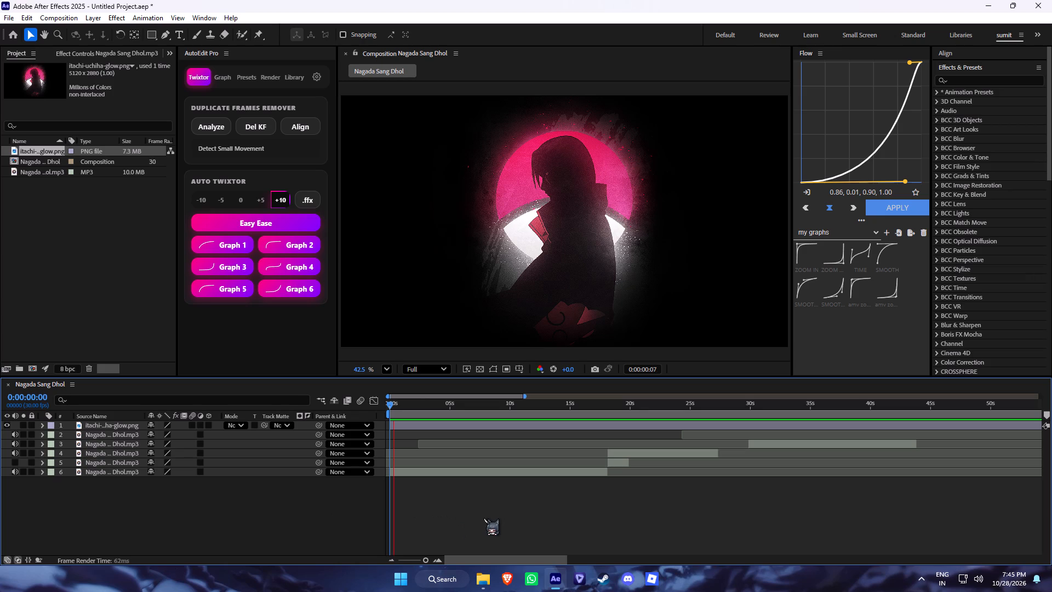
left_click(412, 562)
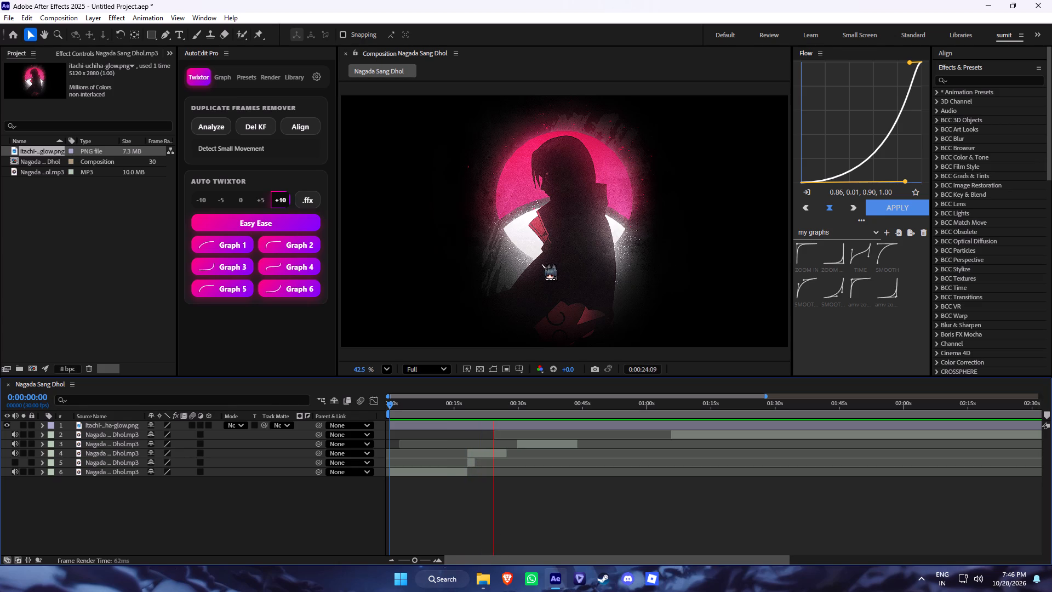
left_click(498, 408)
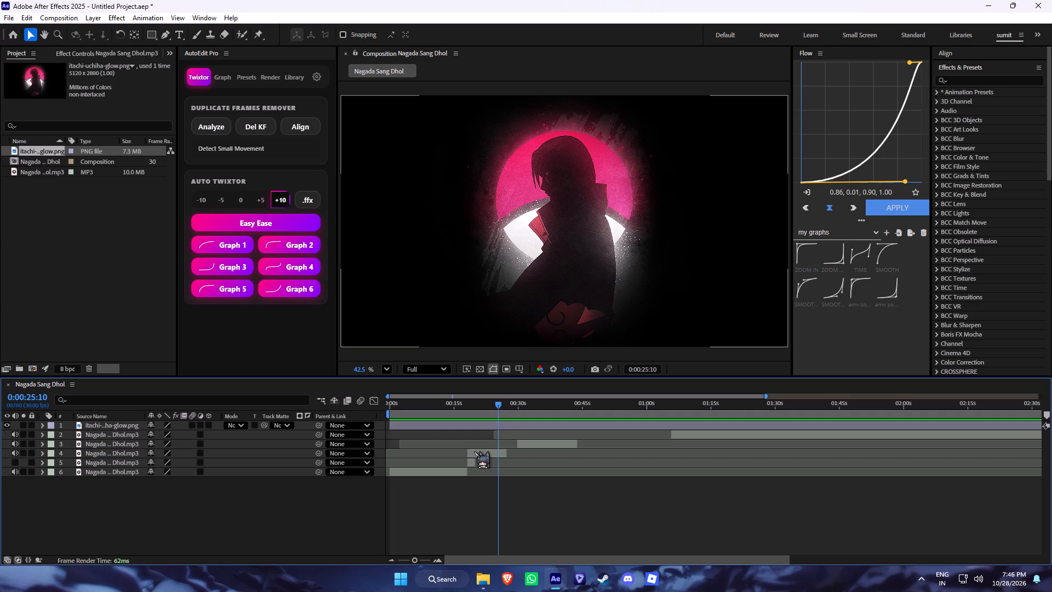
Undo all the audio cuts and moves, back to one uncut song layer beneath the wallpaper scaled to fit the frame.
key("ctrl+z")
key("ctrl+z")
key("ctrl+z")
key("ctrl+z")
key("ctrl+z")
key("ctrl+z")
key("ctrl+z")
key("ctrl+z")
key("ctrl+z")
key("ctrl+z")
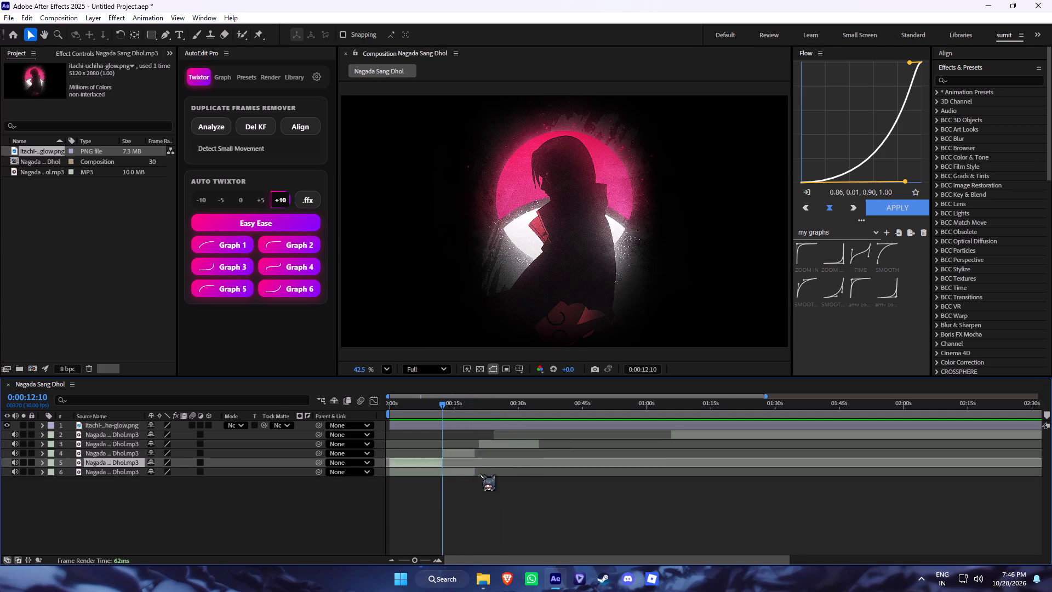
key("ctrl+z")
key("ctrl+z")
key("ctrl+z")
key("ctrl+z")
key("ctrl+z")
key("ctrl+z")
key("ctrl+z")
key("ctrl+z")
key("ctrl+z")
key("ctrl+z")
key("ctrl+z")
key("ctrl+z")
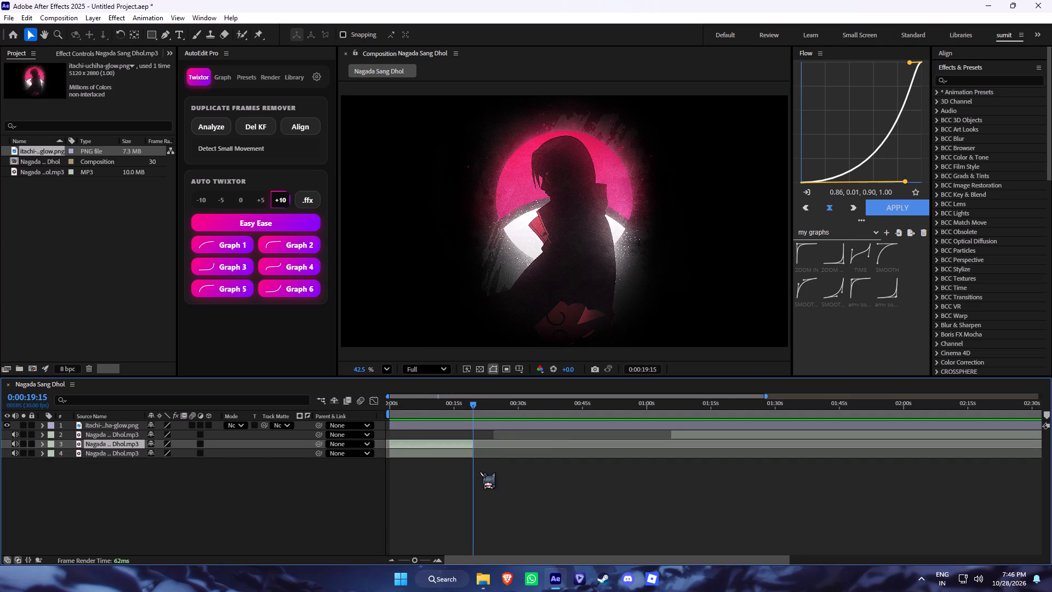
key("ctrl+z")
key("ctrl+z")
key("ctrl+z")
key("ctrl+z")
key("ctrl+z")
key("ctrl+z")
key("ctrl+z")
key("ctrl+z")
key("ctrl+z")
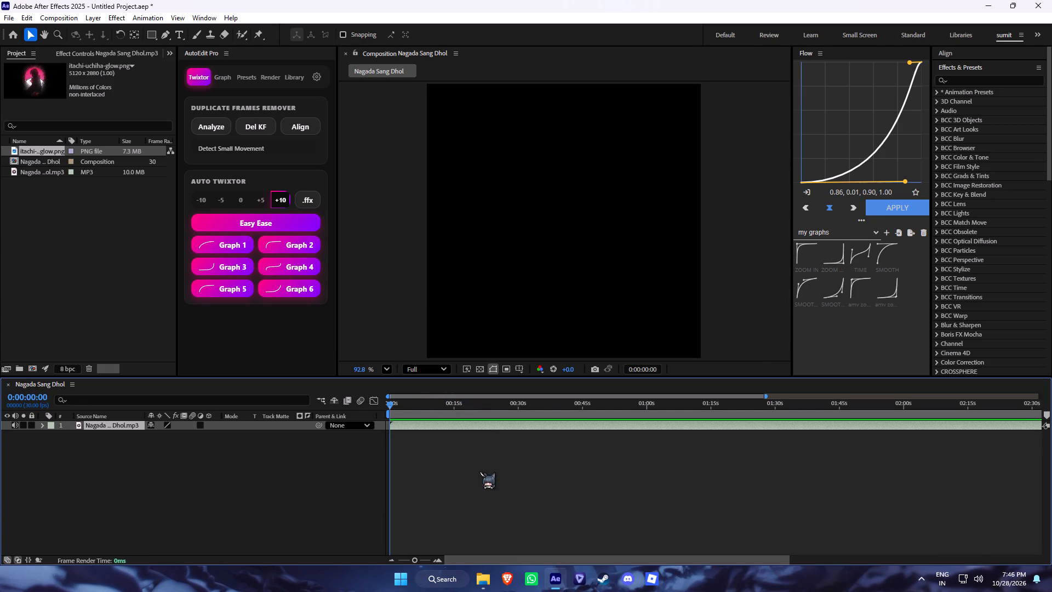
key("ctrl+shift+z")
key("ctrl+shift+z")
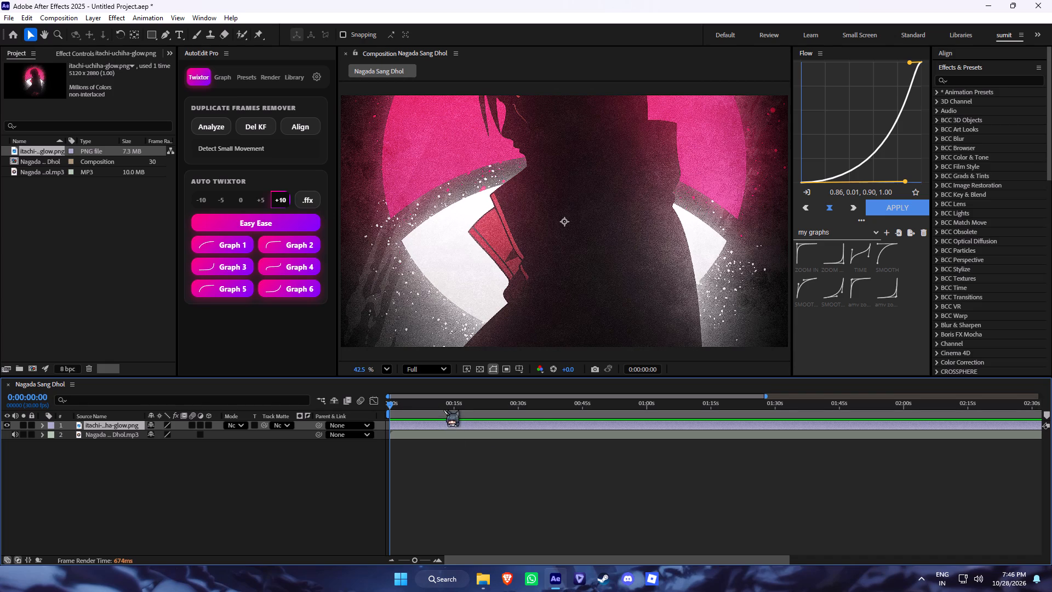
key("ctrl+shift+z")
Listen to the uncut song from 0:00:00:00, 0:00:18:13 and 0:02:12:02 to find a better section for the edit.
left_click(440, 449)
key("space")
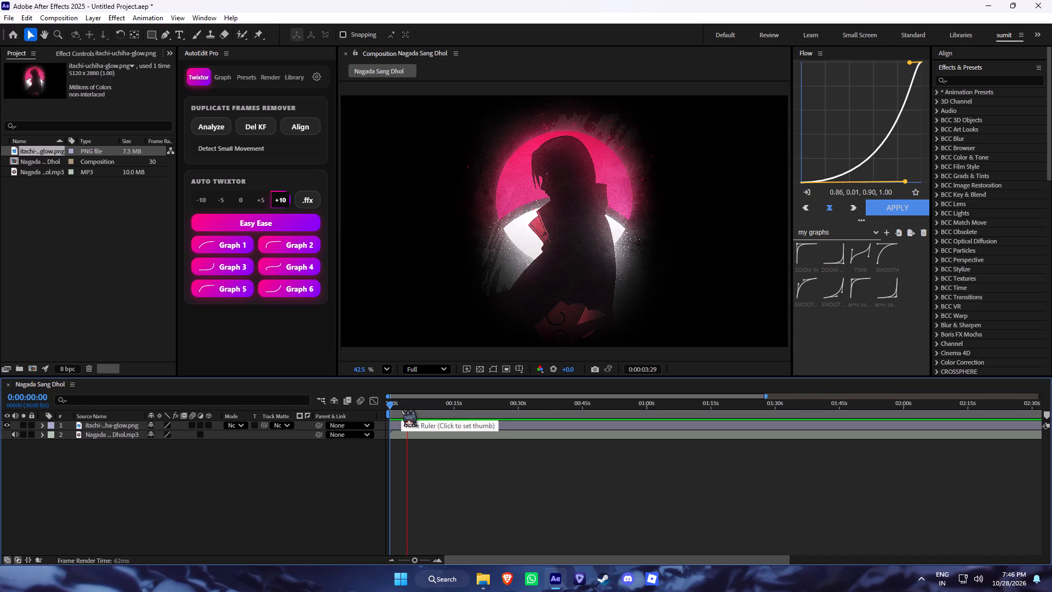
left_click(493, 481)
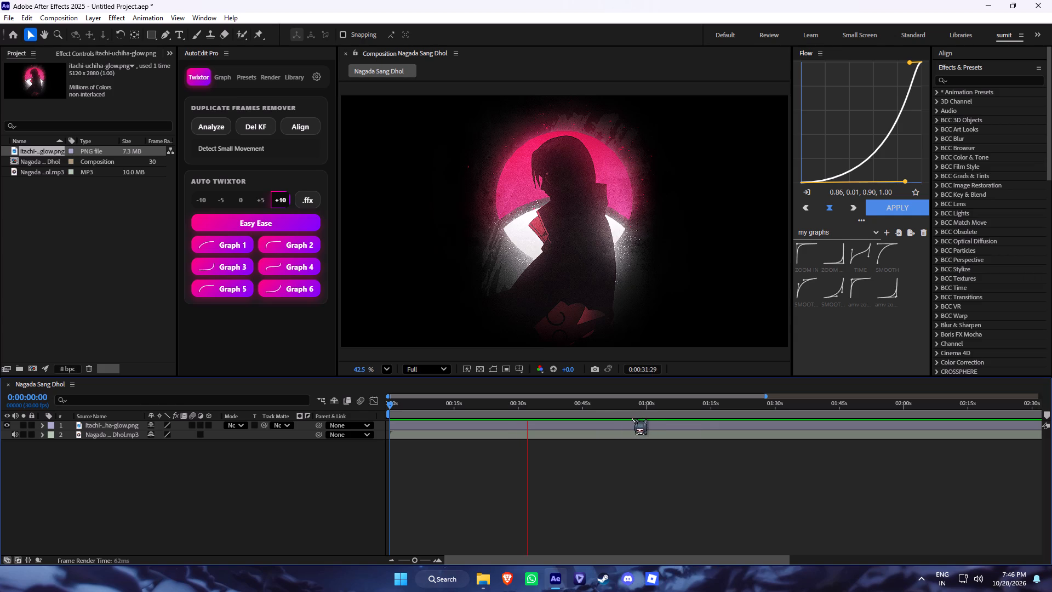
left_click(597, 443)
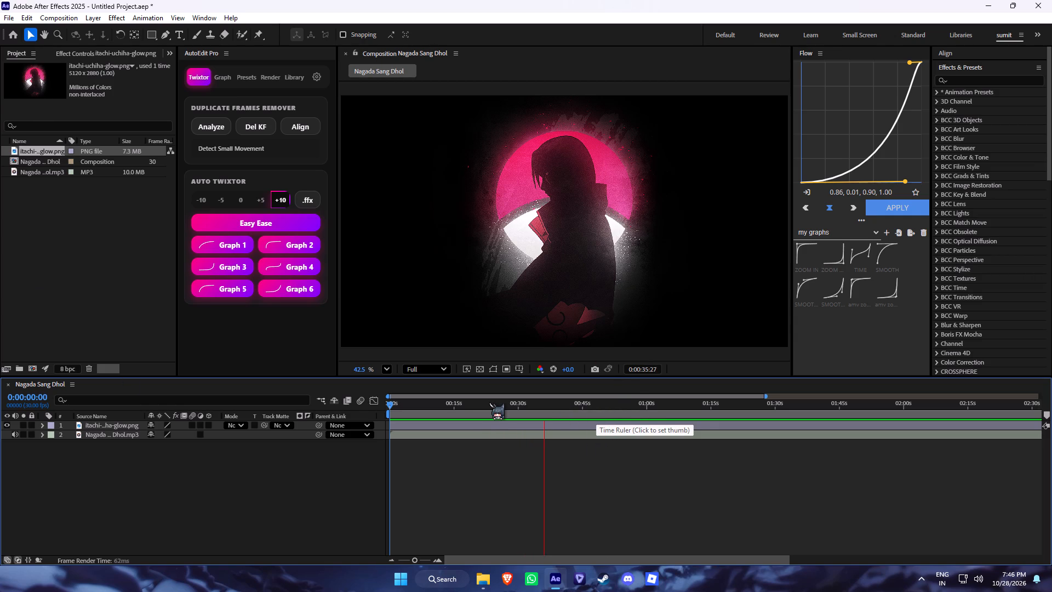
left_click(468, 407)
key("space")
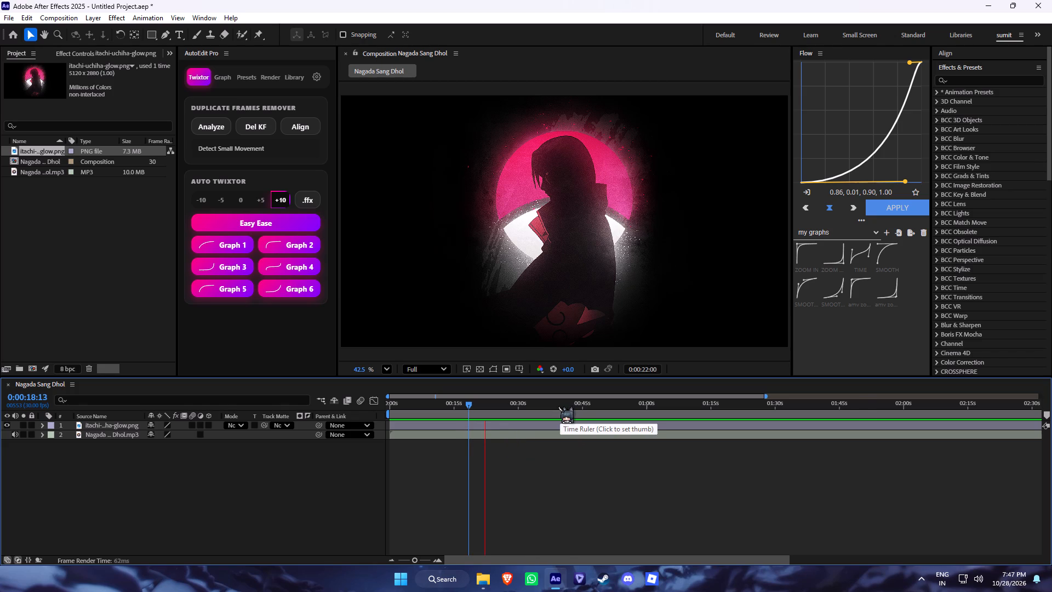
left_click(955, 403)
key("space")
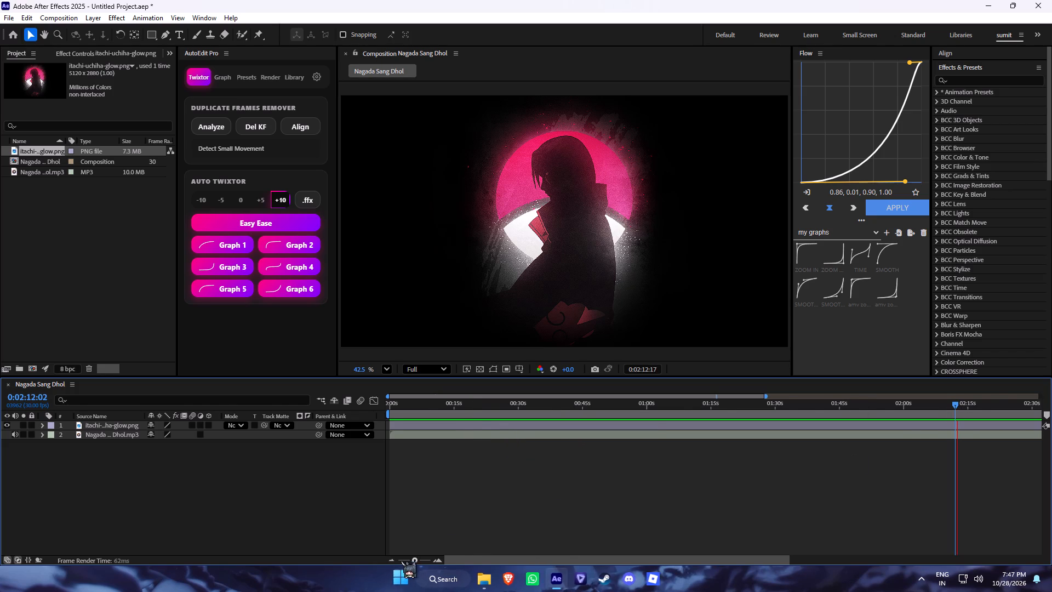
left_click_drag(403, 561, 392, 562)
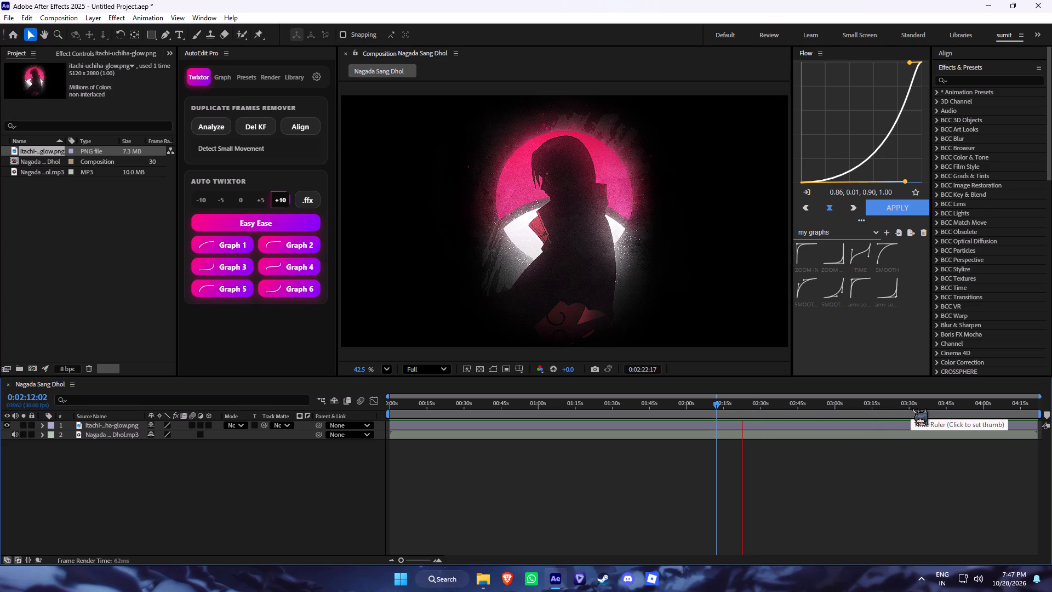
left_click_drag(402, 559, 380, 560)
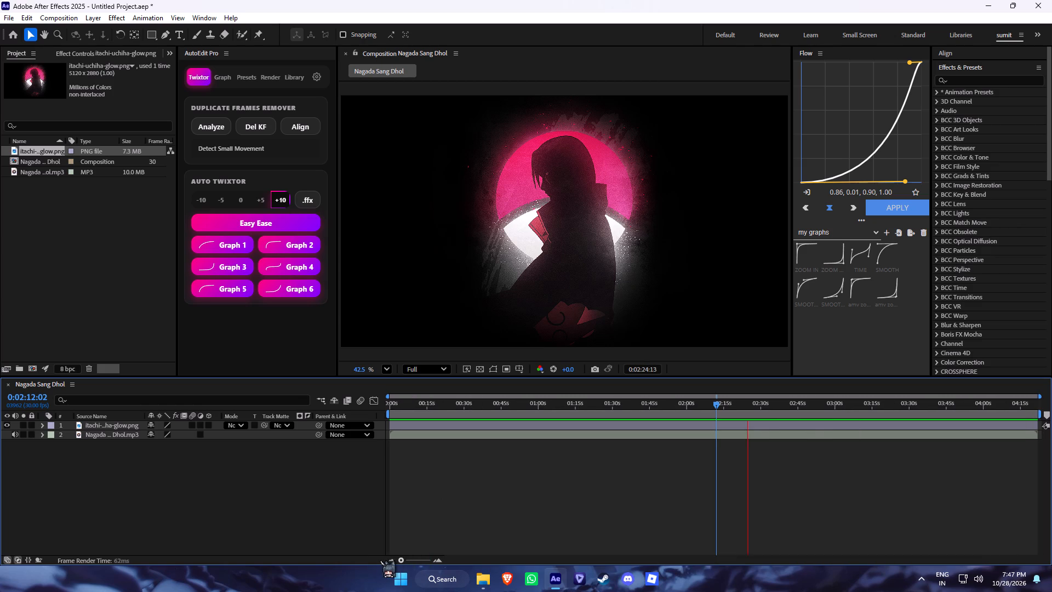
left_click_drag(380, 560, 377, 560)
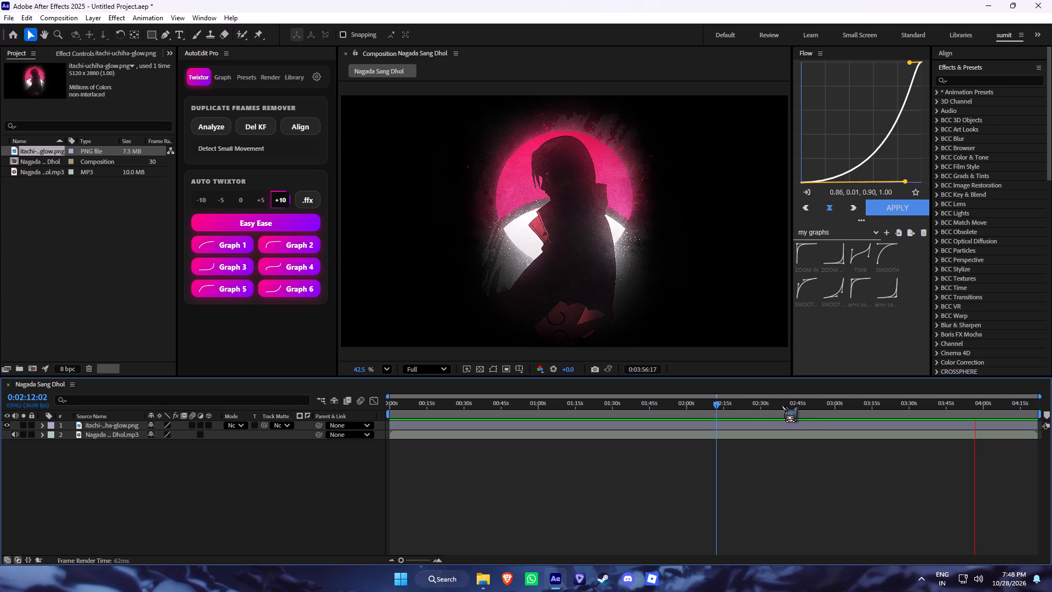
Split the Nagada Sang Dhol audio layer at 0:02:31:25 and delete the part before the split.
left_click(754, 406)
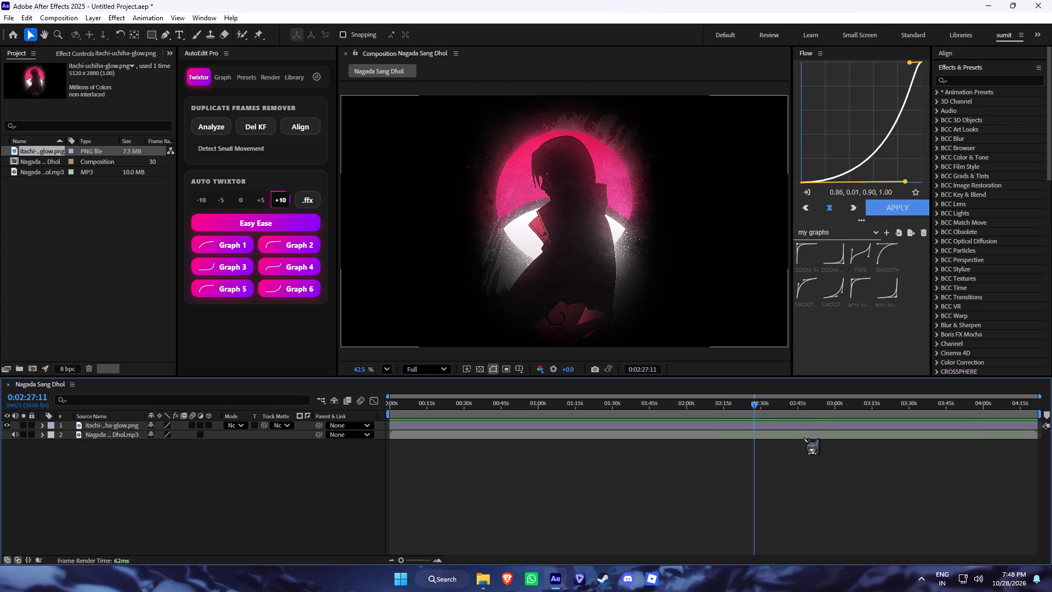
key("space")
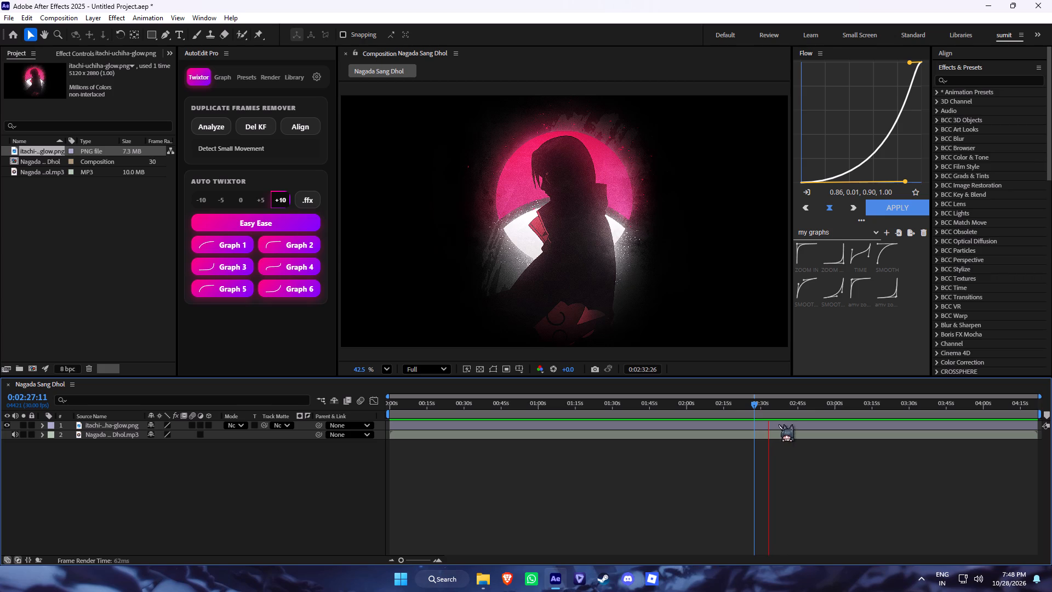
left_click(762, 408)
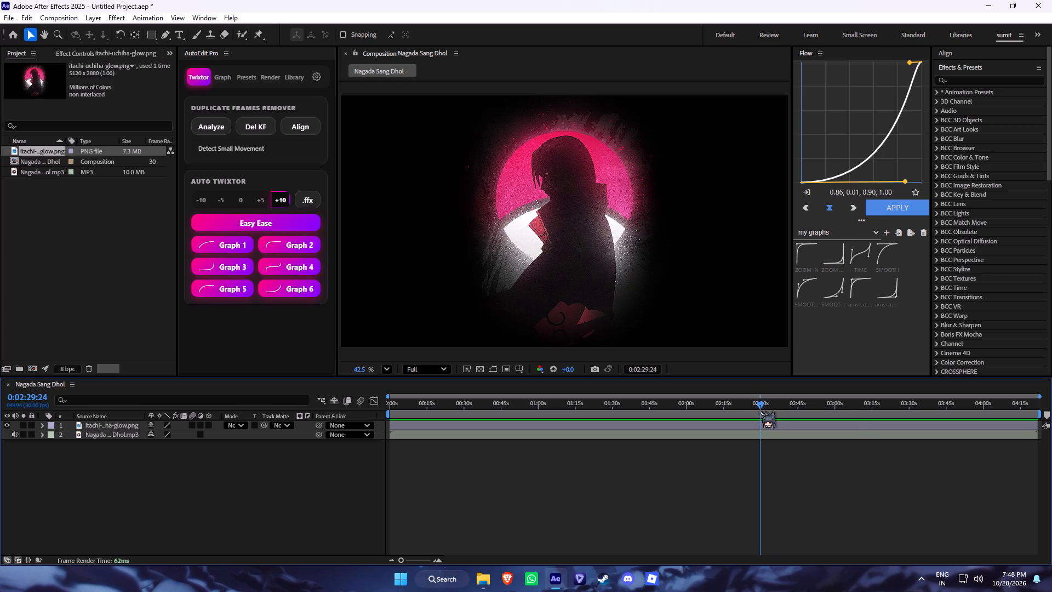
key("space")
key("space")
key("ctrl+Right")
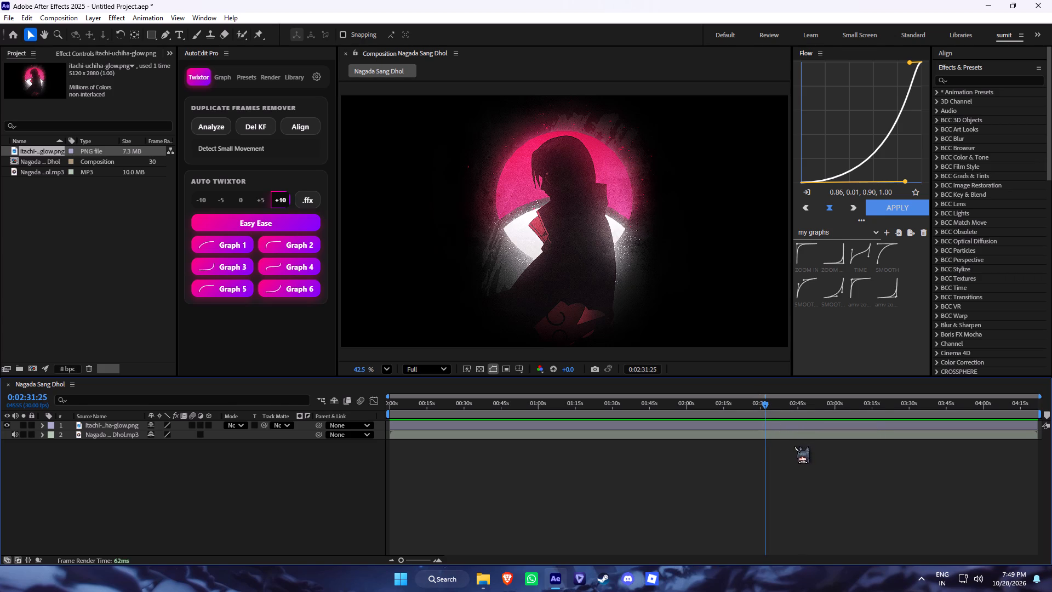
left_click(795, 423)
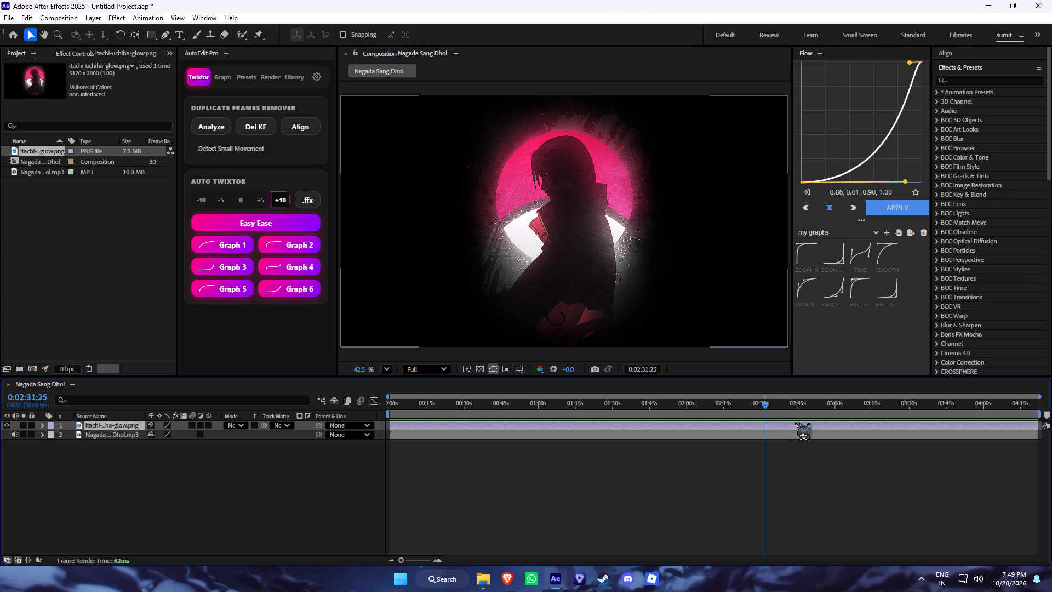
left_click(744, 438)
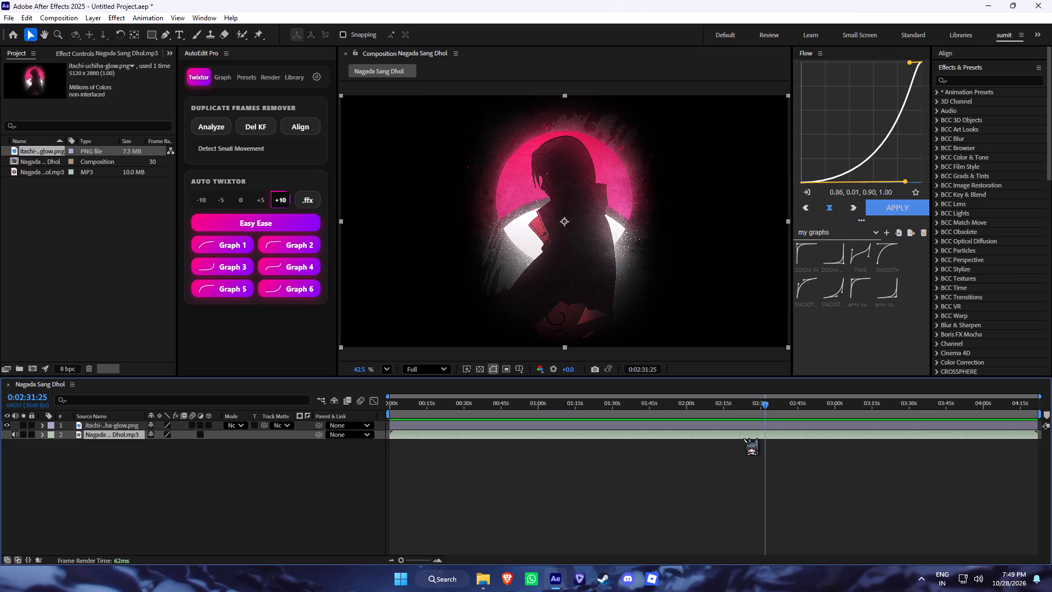
key("ctrl+shift+d")
left_click(717, 446)
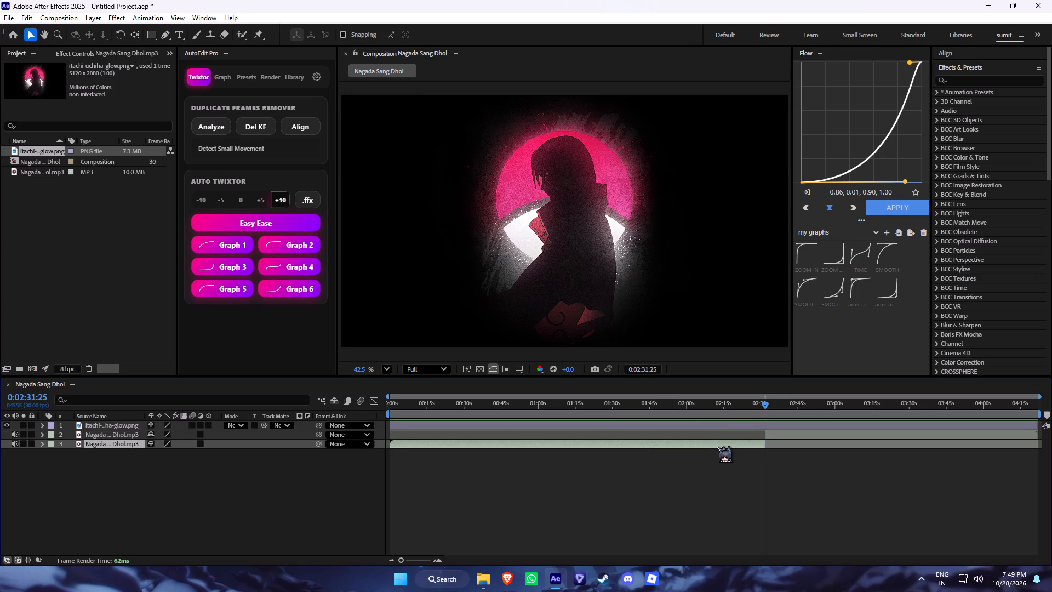
key("Delete")
Move the remaining song segment so that it starts at 0:00:00:00.
left_click_drag(459, 407, 308, 423)
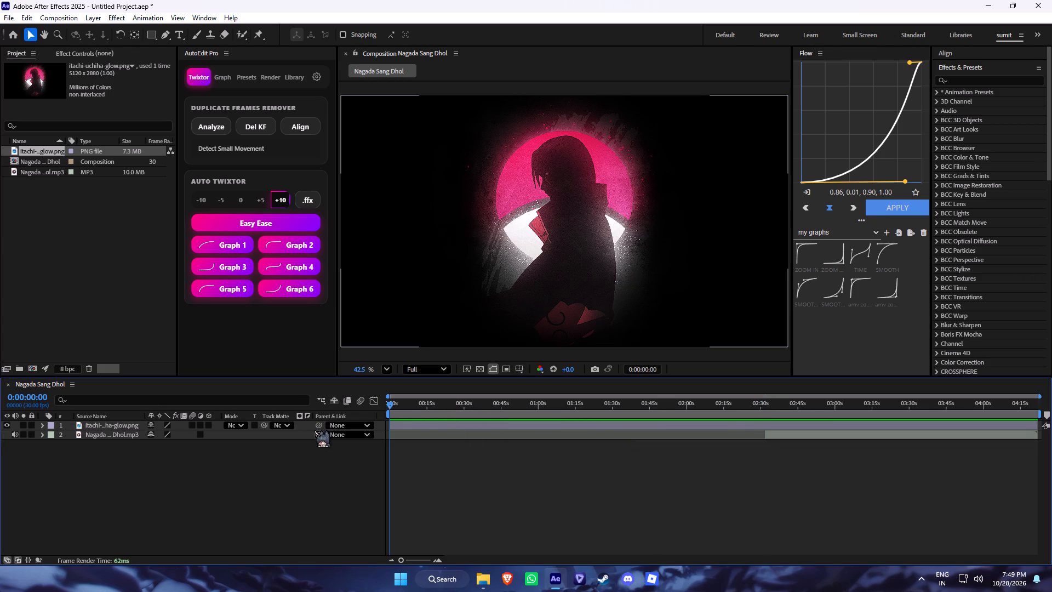
left_click(116, 437)
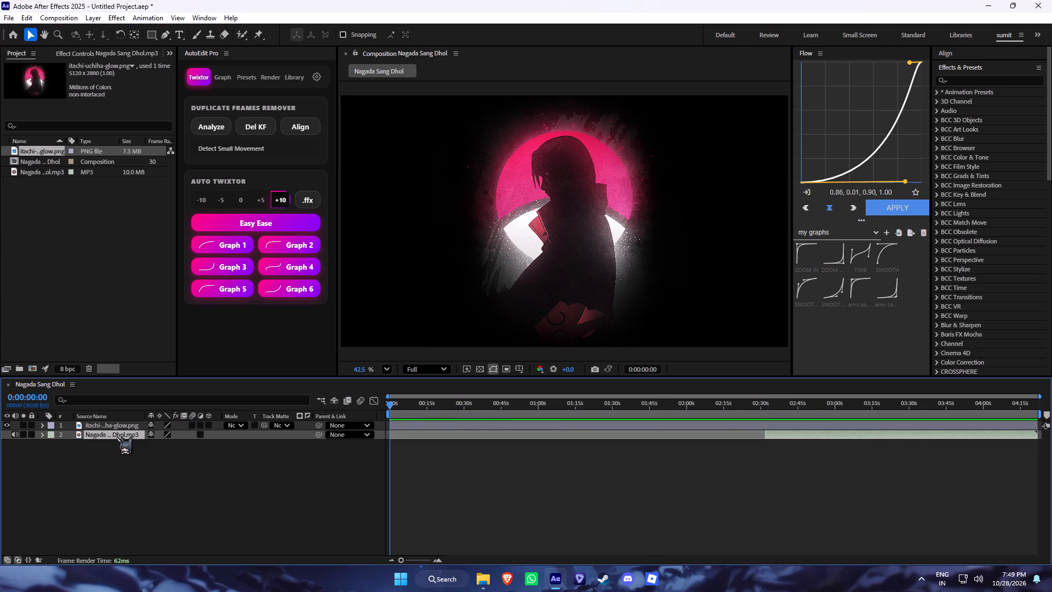
key("bracketleft")
Preview the segment's opening, split it at 0:00:00:05 and delete the short piece before the split.
left_click(509, 479)
key("space")
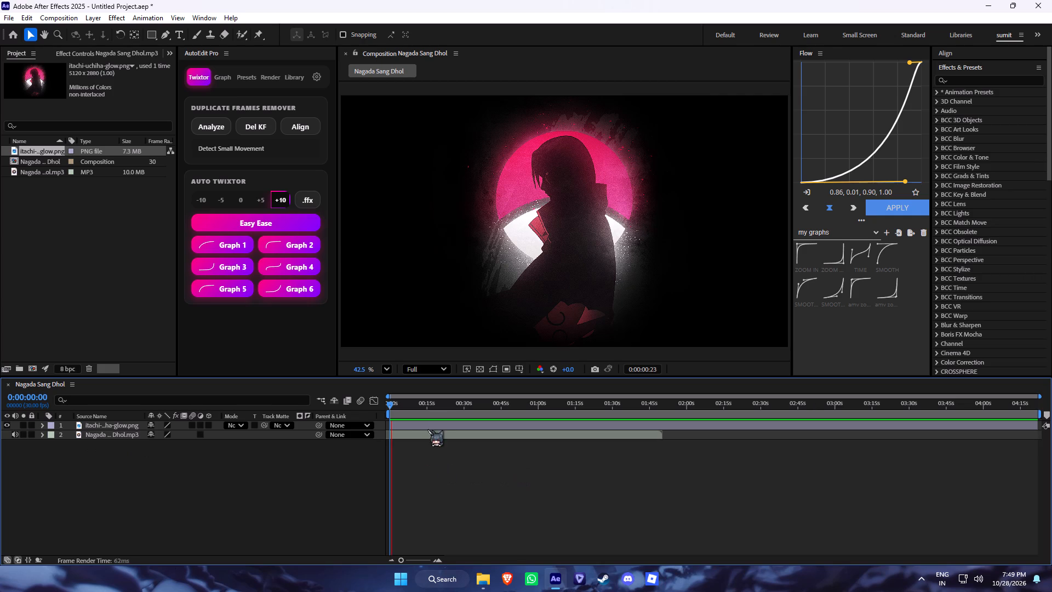
key("space")
left_click_drag(390, 410, 379, 416)
key("space")
key("space")
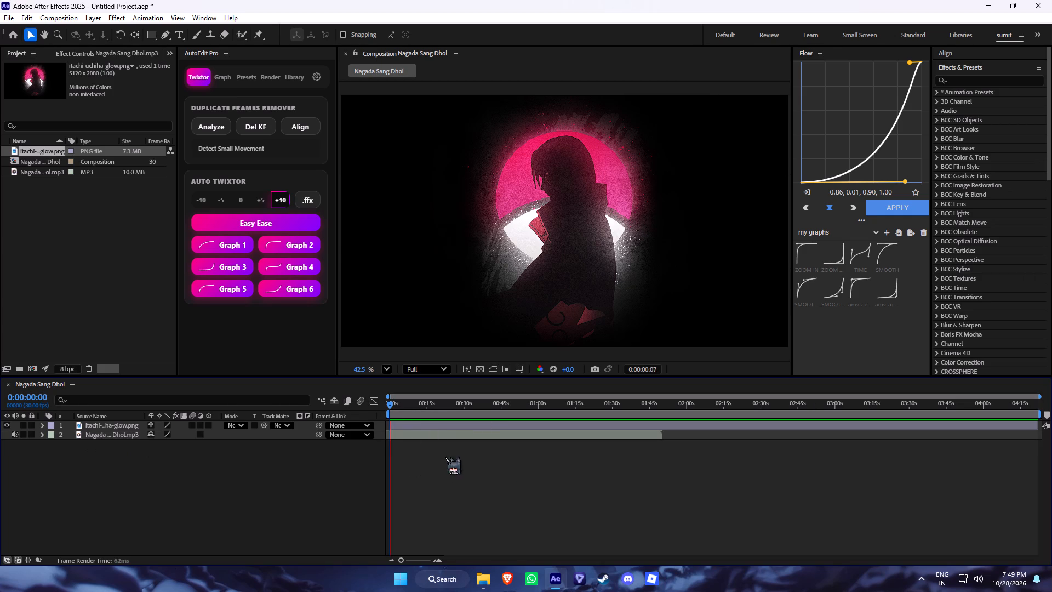
key("ctrl+Left")
key("ctrl+Left")
key("ctrl+Left")
key("ctrl+Left")
key("ctrl+Left")
key("ctrl+Left")
key("ctrl+Left")
key("ctrl+Left")
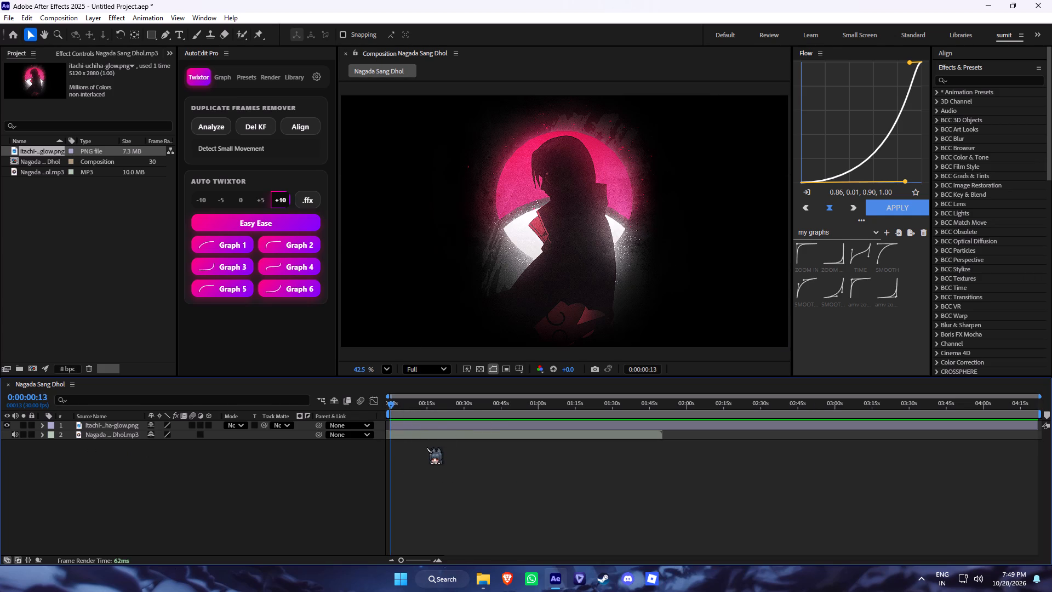
key("ctrl+Left")
key("ctrl+Left")
key("ctrl+Left")
key("ctrl+Left")
key("ctrl+Left")
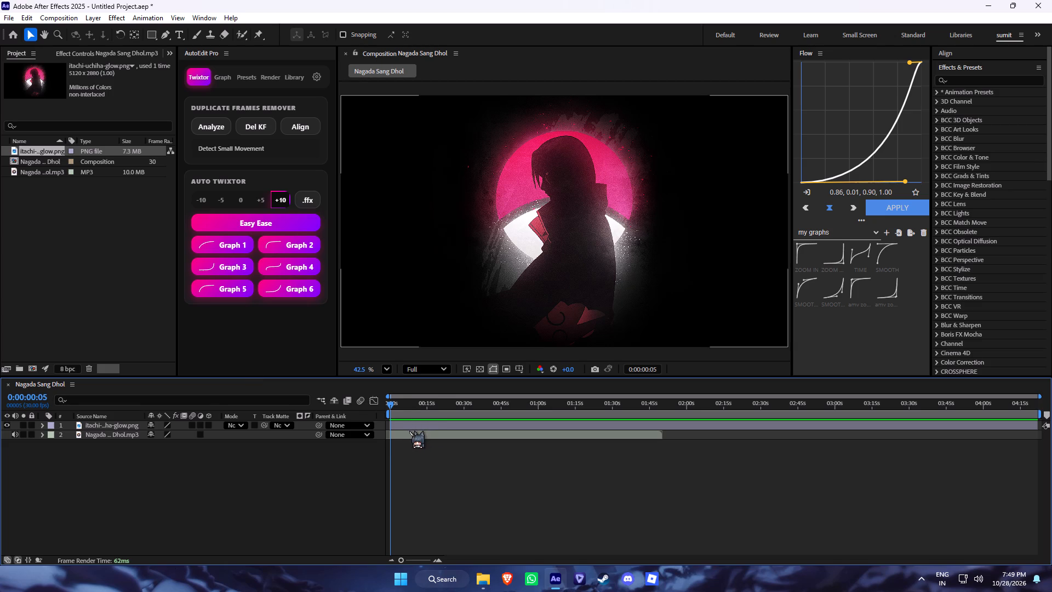
left_click(402, 438)
key("ctrl+shift+d")
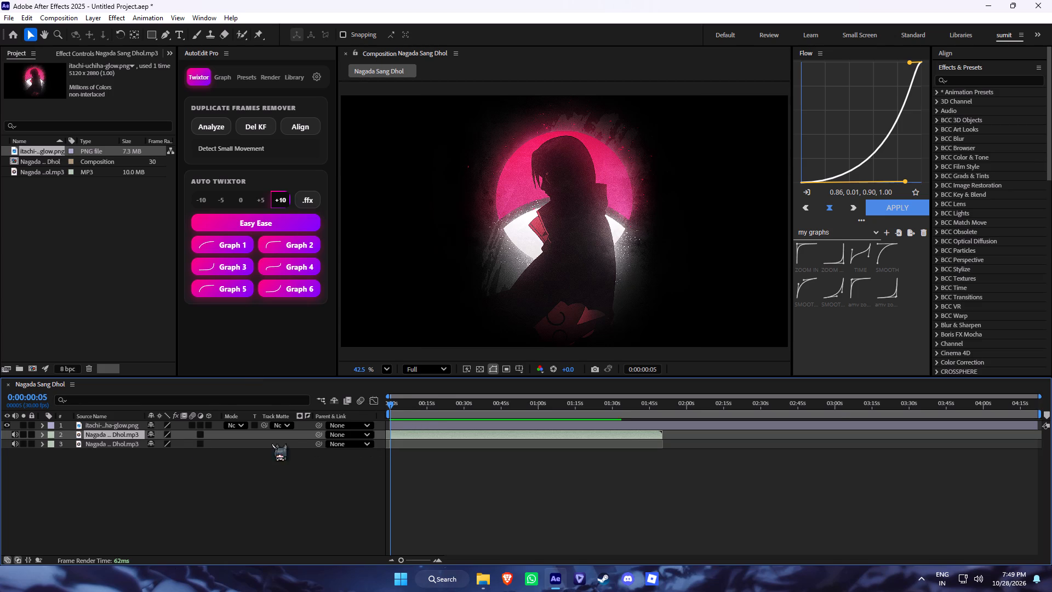
left_click(123, 441)
key("Delete")
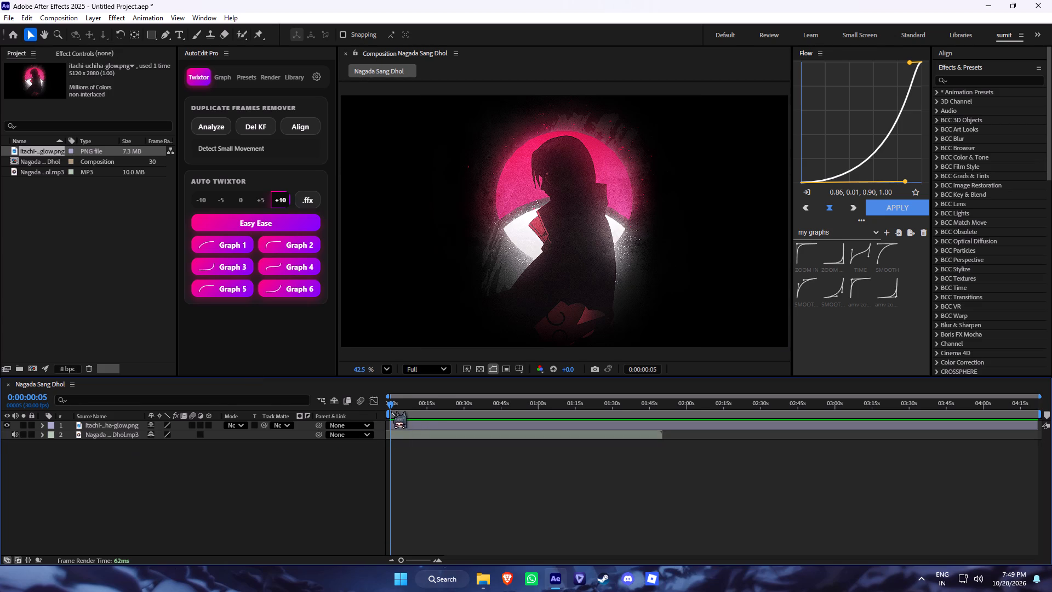
Move the trimmed song segment's start back to 0:00:00:00.
left_click_drag(391, 411, 345, 418)
left_click(401, 430)
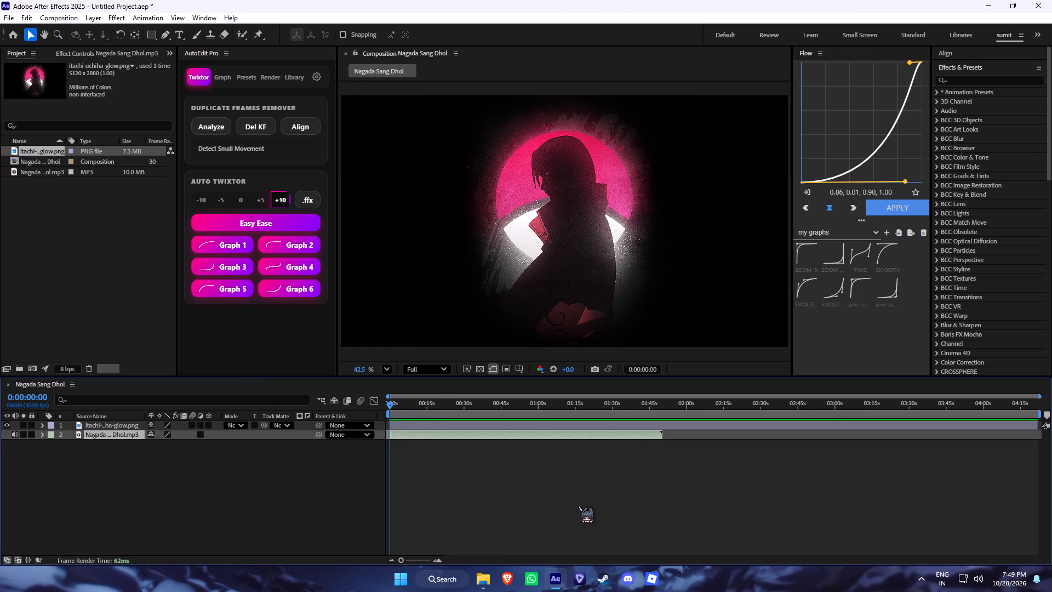
key("bracketleft")
Preview the trimmed song from 0:00:00:00 to examine its opening section.
left_click(543, 519)
key("space")
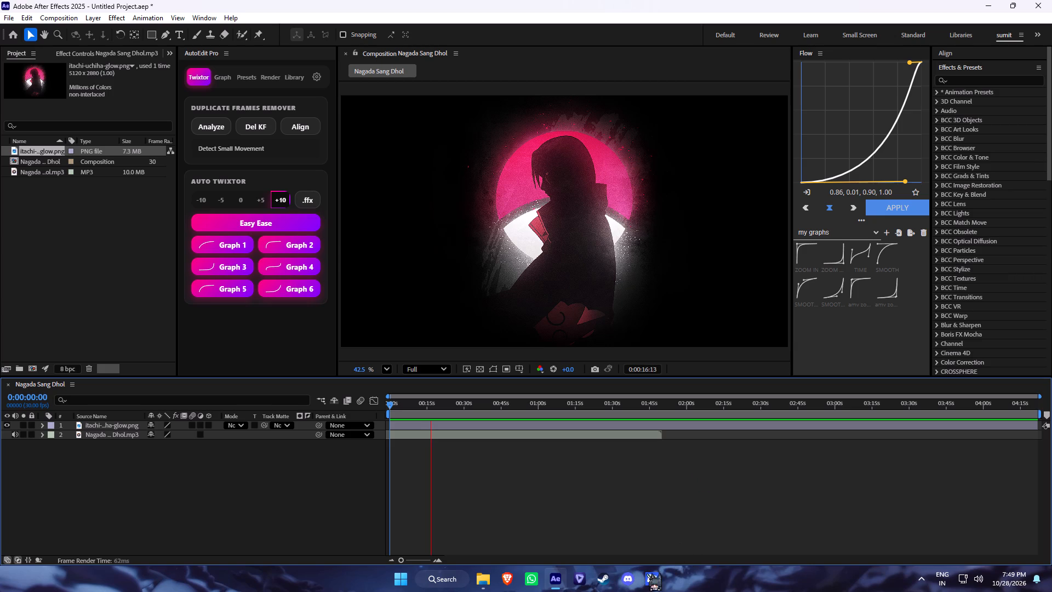
left_click(496, 470)
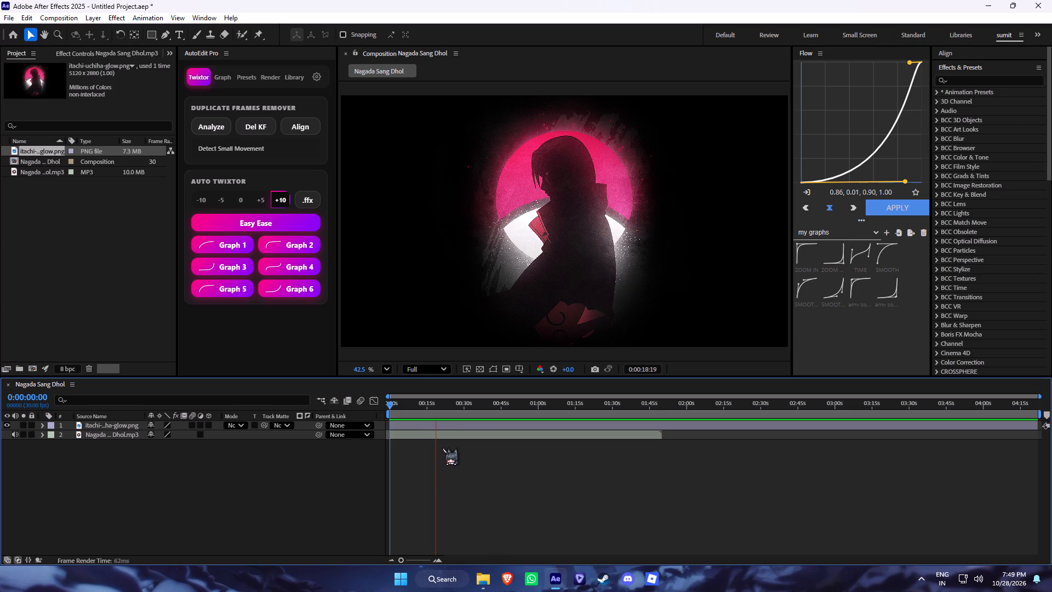
Preview the song from about 0:00:05:03, split it at 0:00:07:05 and delete the piece before the split.
left_click(401, 409)
key("space")
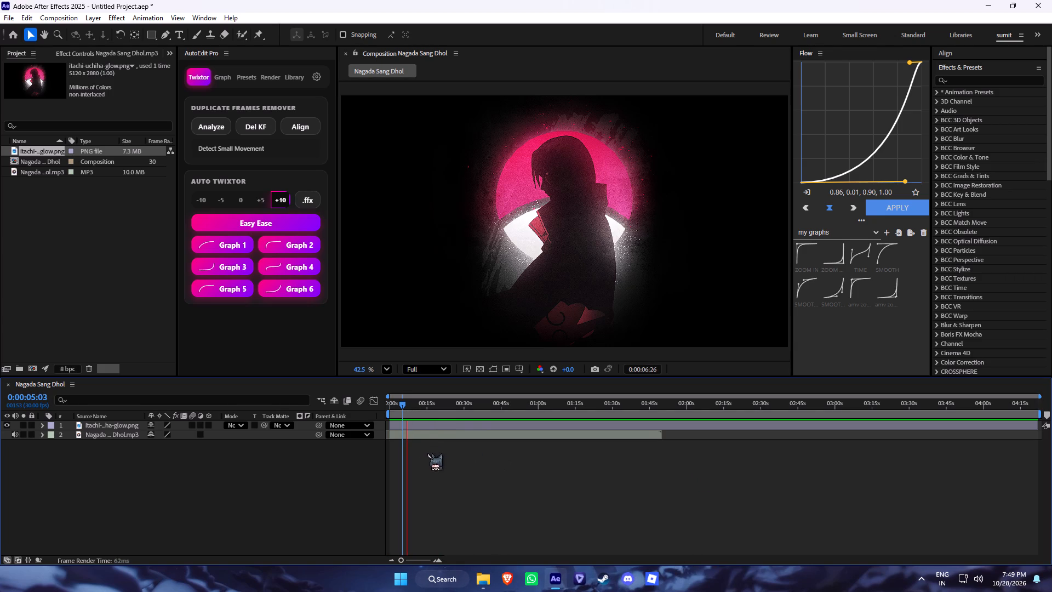
key("space")
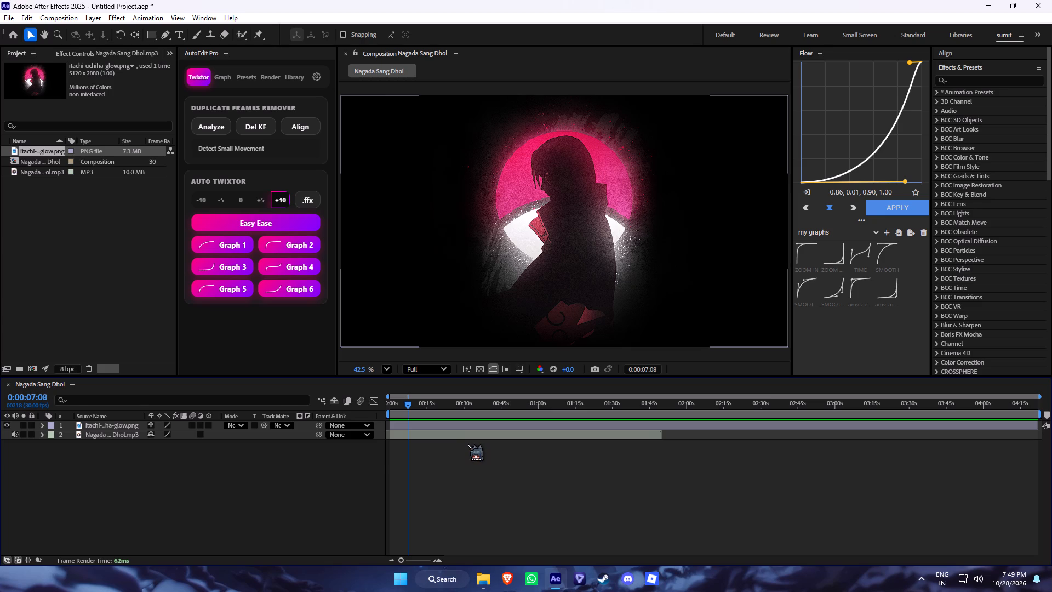
key("ctrl+Left")
key("ctrl+Left")
key("ctrl+Left")
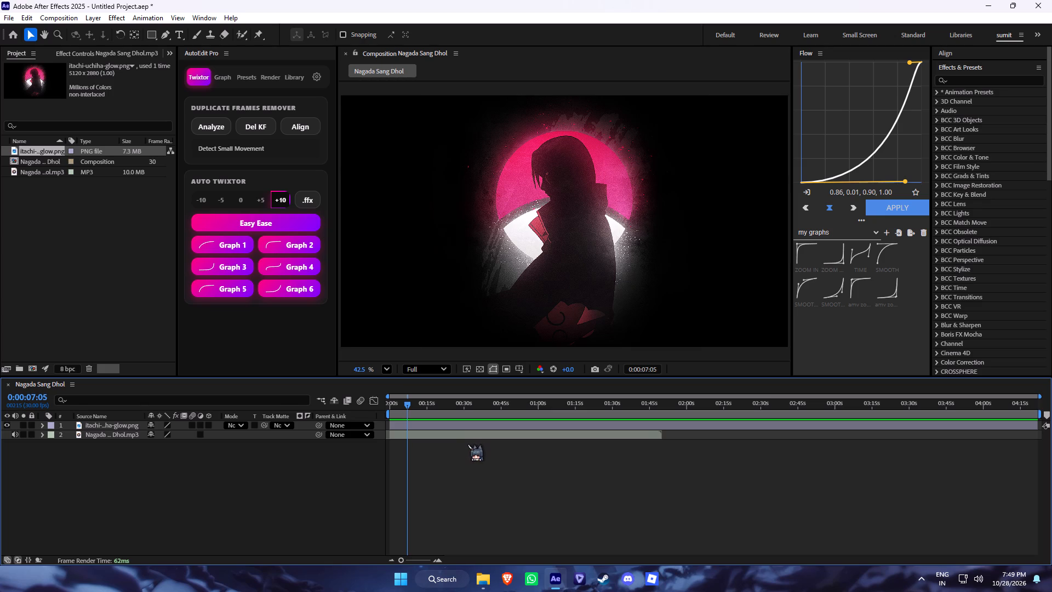
left_click(446, 432)
key("ctrl+shift+d")
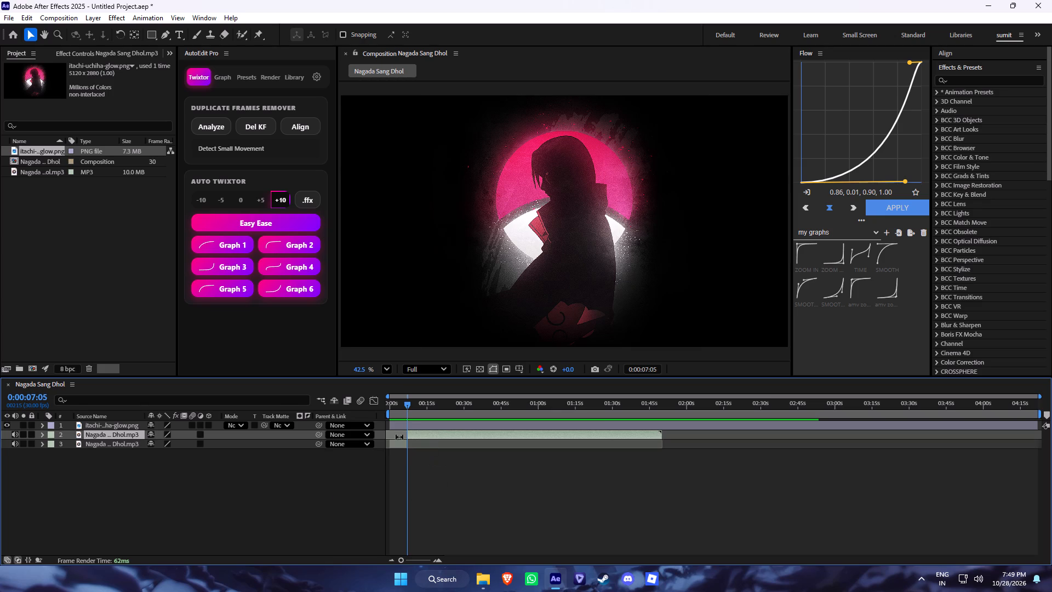
left_click(400, 444)
key("Delete")
Move the remaining song segment's start to 0:00:00:00 and preview its opening.
left_click_drag(396, 411, 353, 438)
left_click(462, 438)
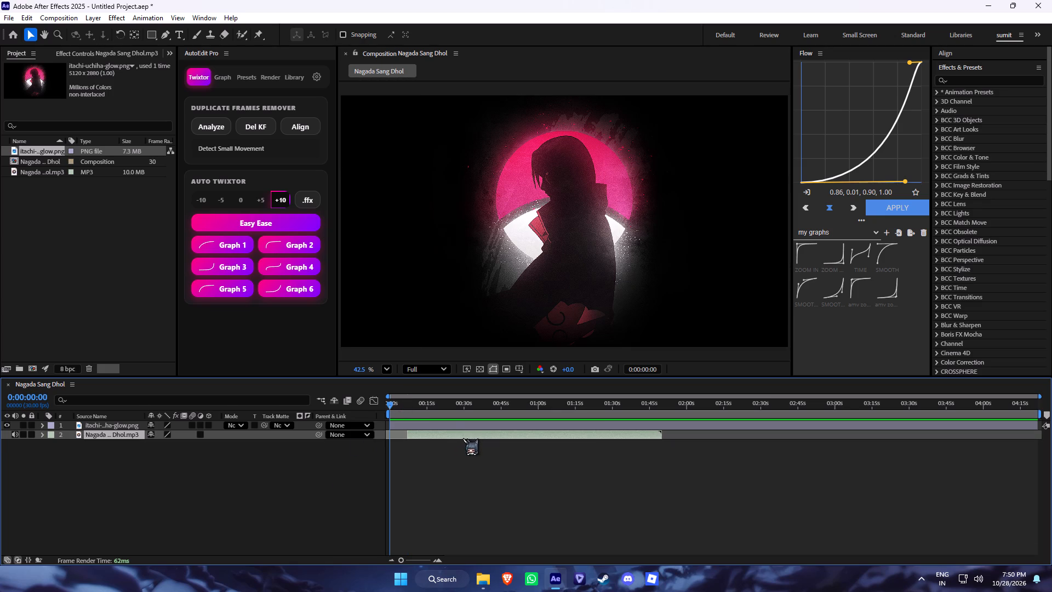
key("bracketleft")
key("space")
left_click(420, 470)
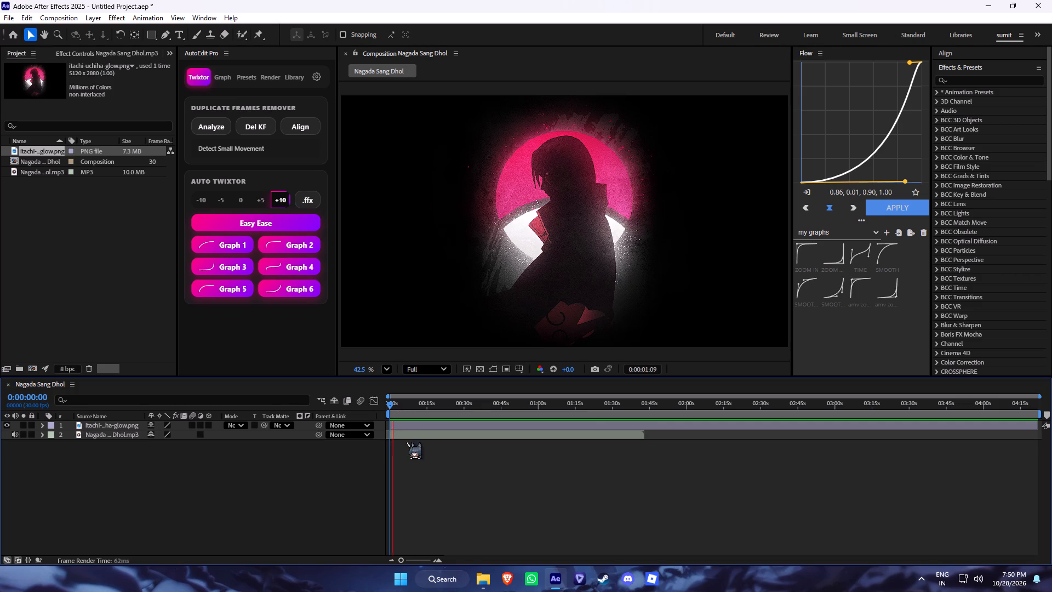
key("space")
Slide the song segment slightly later, then extend its in point back to the start of the timeline.
left_click_drag(407, 432, 414, 432)
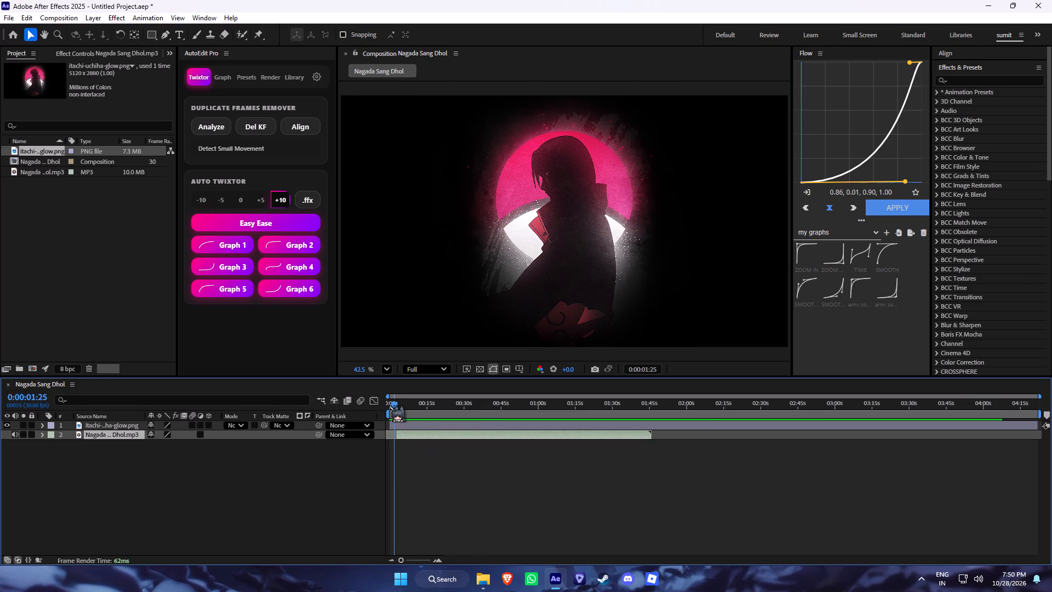
left_click_drag(387, 405, 357, 426)
left_click_drag(394, 435, 370, 441)
Preview the restored opening, split the song at 0:00:02:00 and delete the short piece before the split.
key("space")
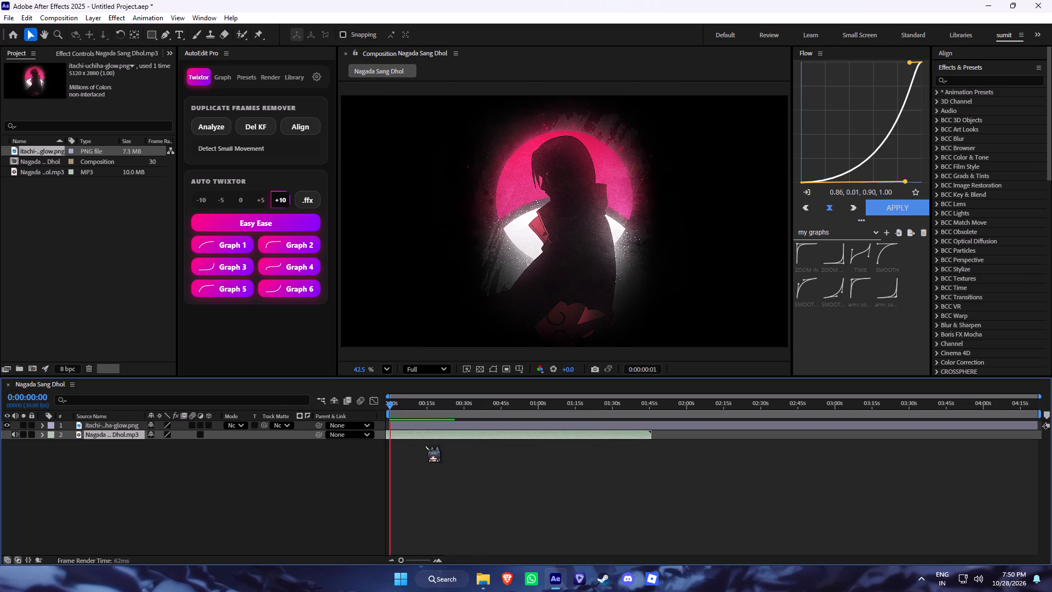
left_click(407, 468)
key("space")
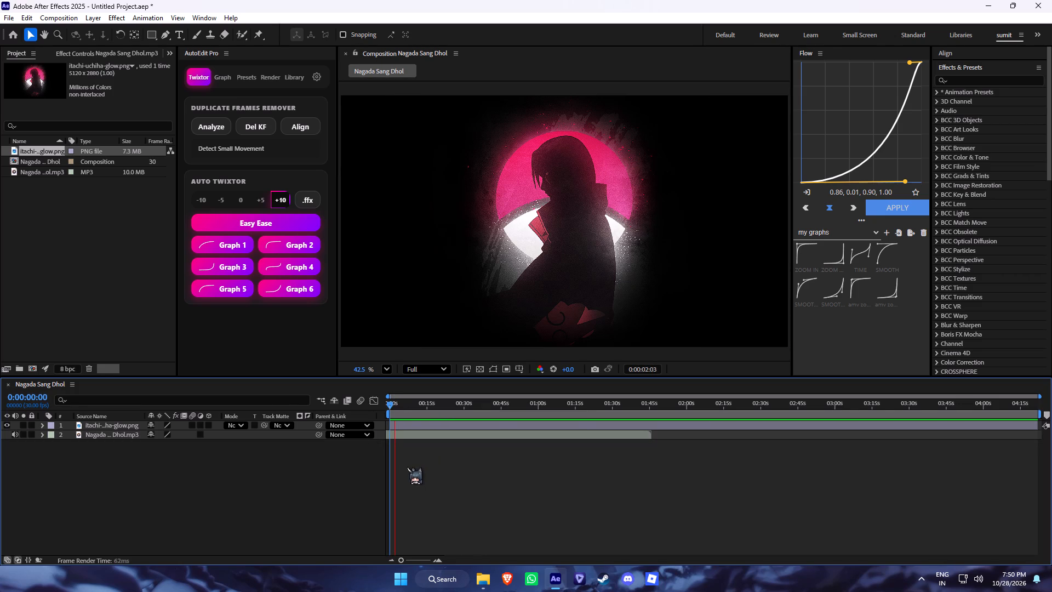
key("ctrl+Left")
key("ctrl+Left")
key("ctrl+Left")
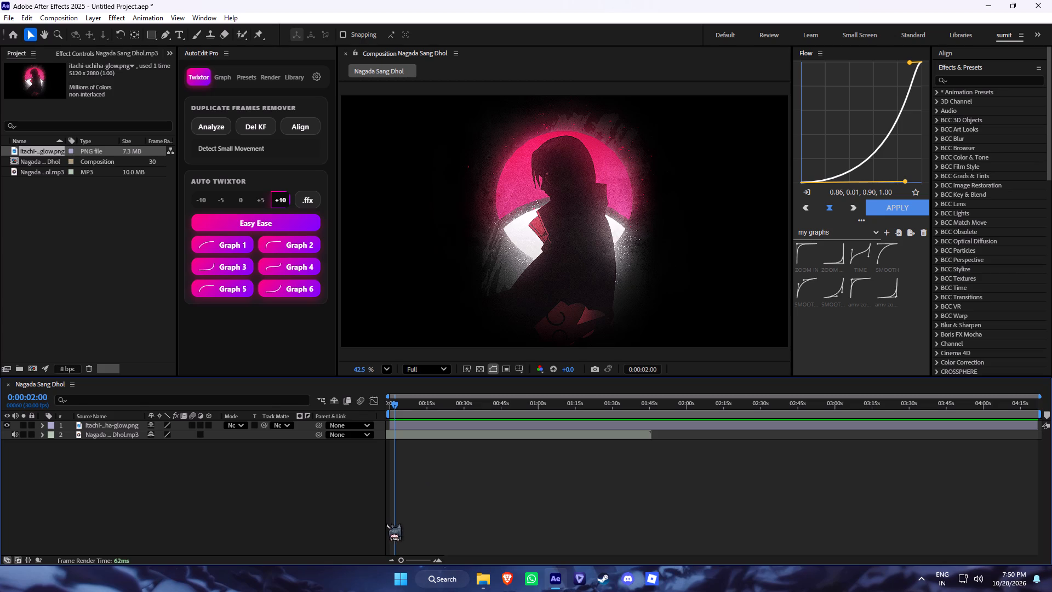
left_click(394, 437)
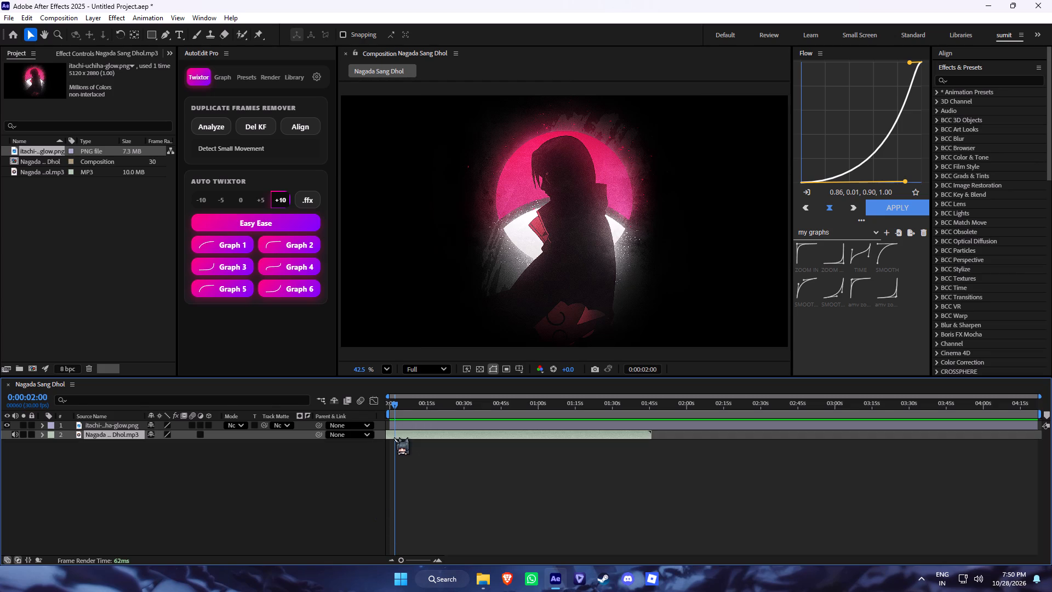
key("ctrl+shift+d")
left_click(101, 445)
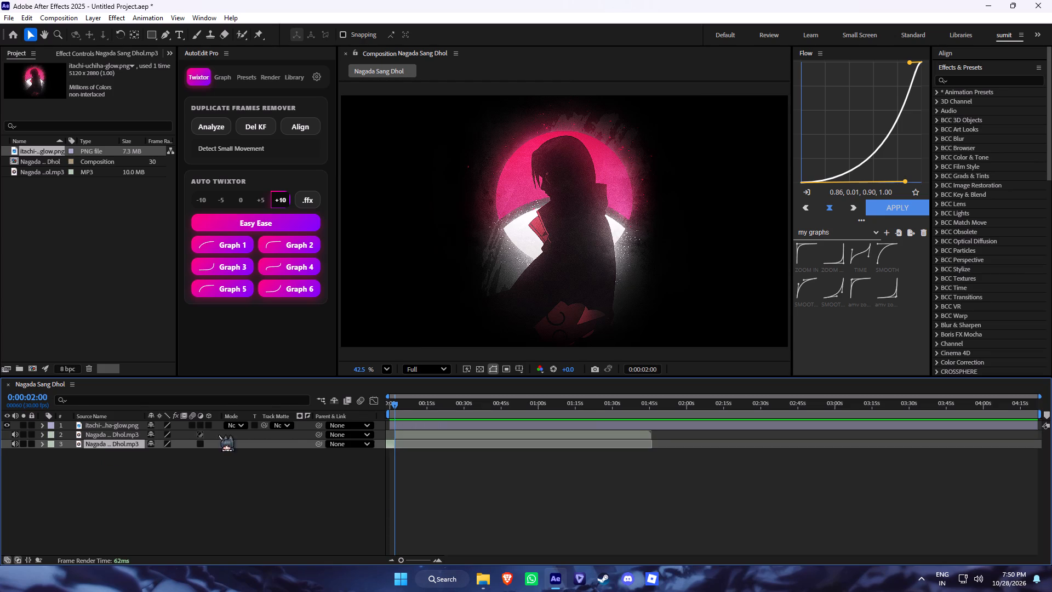
key("Delete")
Move the remaining song segment so that it starts at 0:00:00:00.
left_click_drag(379, 410, 357, 428)
left_click_drag(394, 410, 391, 411)
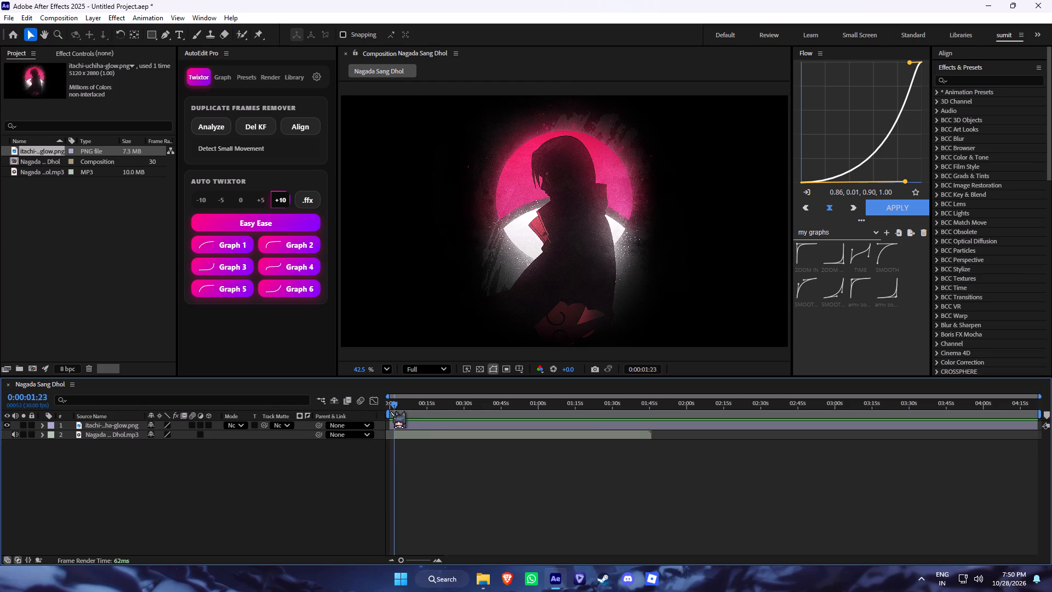
left_click_drag(391, 411, 336, 436)
left_click(399, 435)
key("bracketleft")
Preview the song from its start and around 0:00:16, split it at 0:00:19:05 and delete the piece before the split.
left_click(452, 488)
key("space")
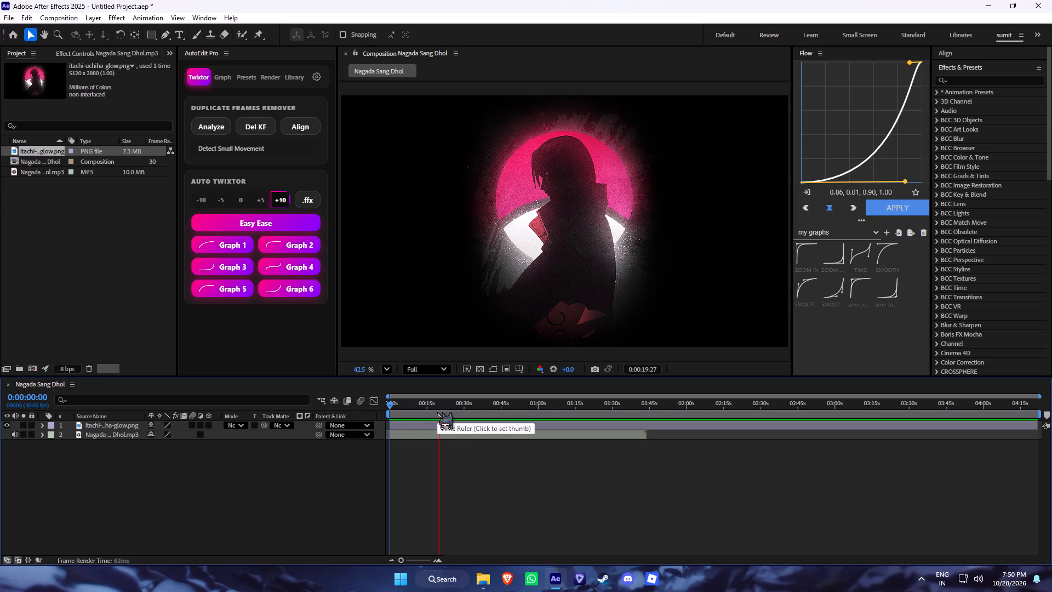
left_click_drag(435, 405, 429, 420)
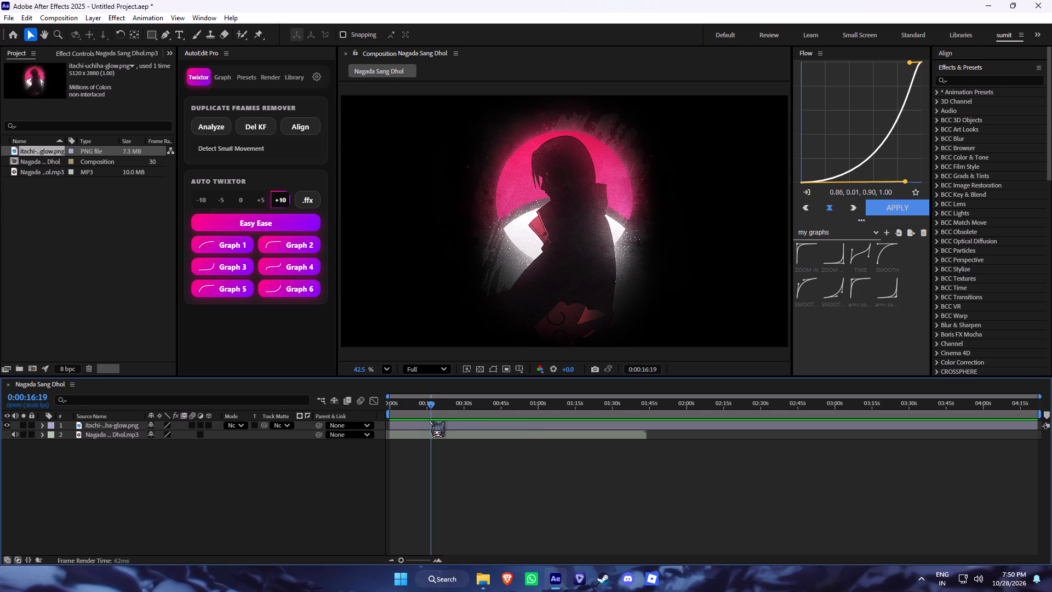
left_click_drag(429, 420, 429, 420)
key("space")
key("space")
key("space")
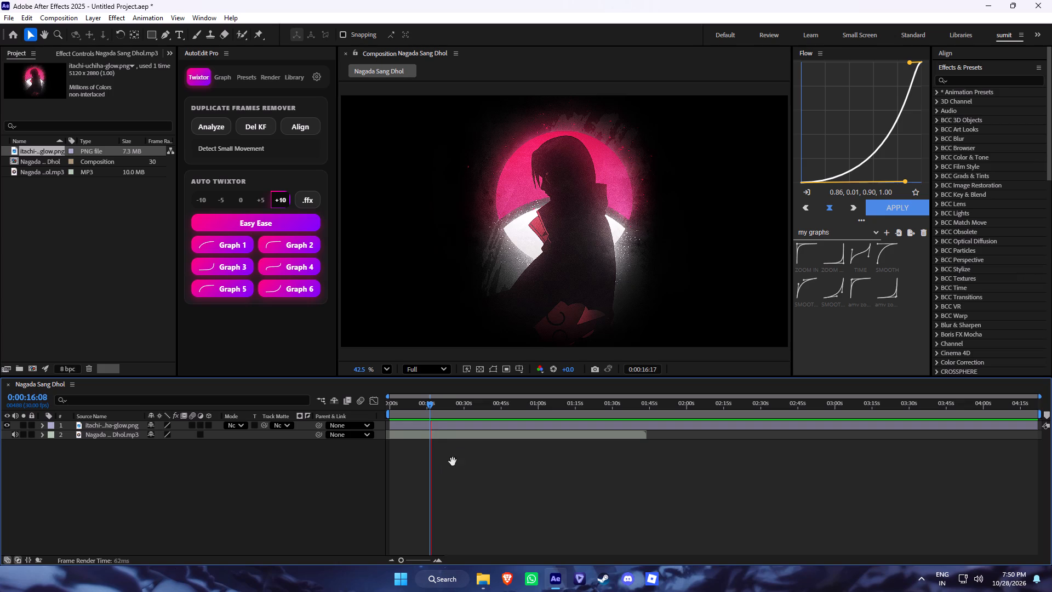
key("space")
key("space")
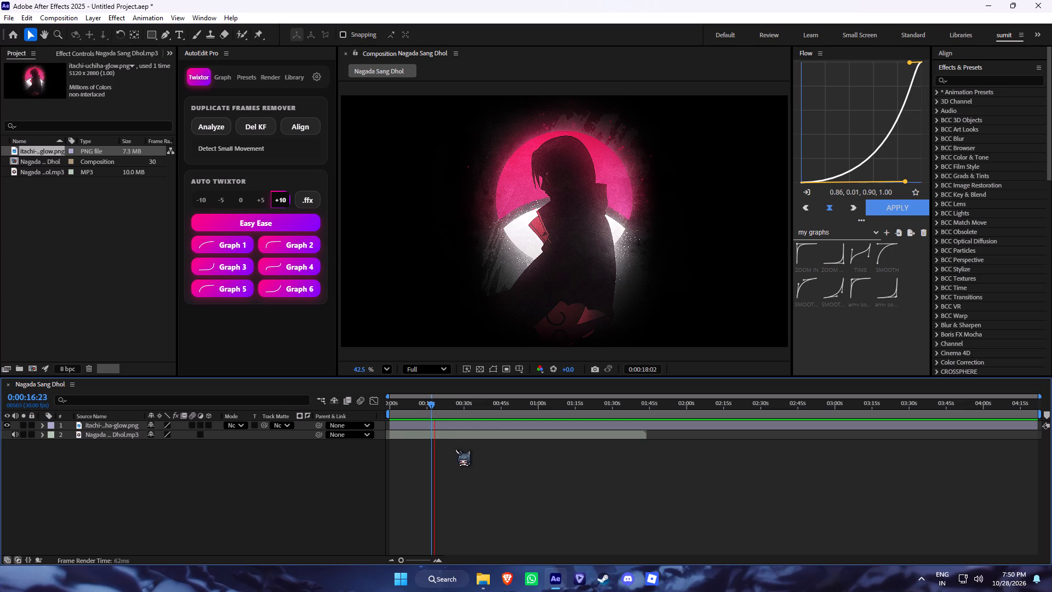
key("space")
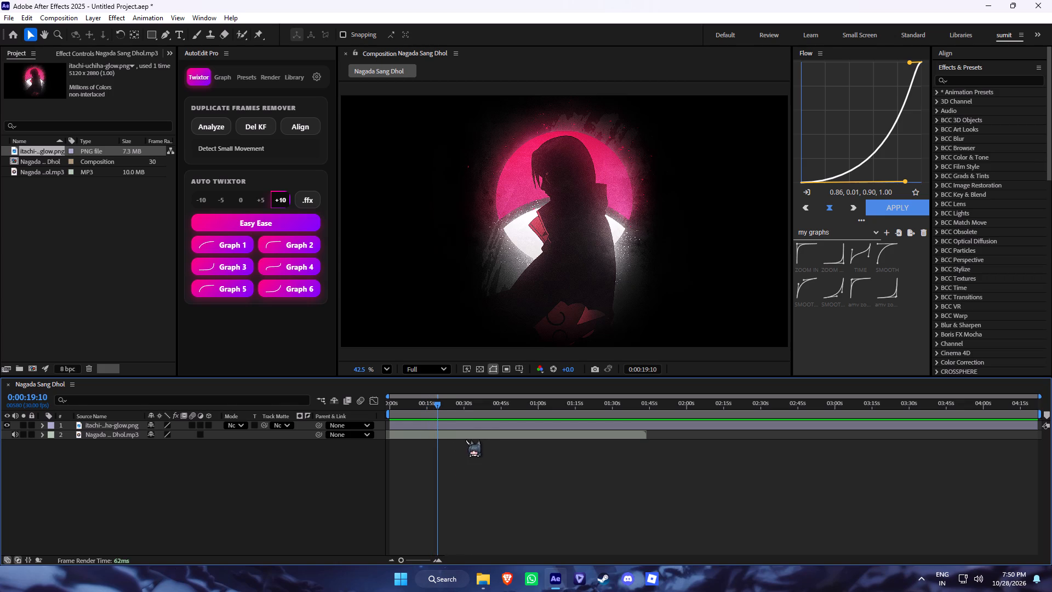
key("ctrl+Left")
key("ctrl+Left")
key("ctrl+Left")
key("ctrl+Left")
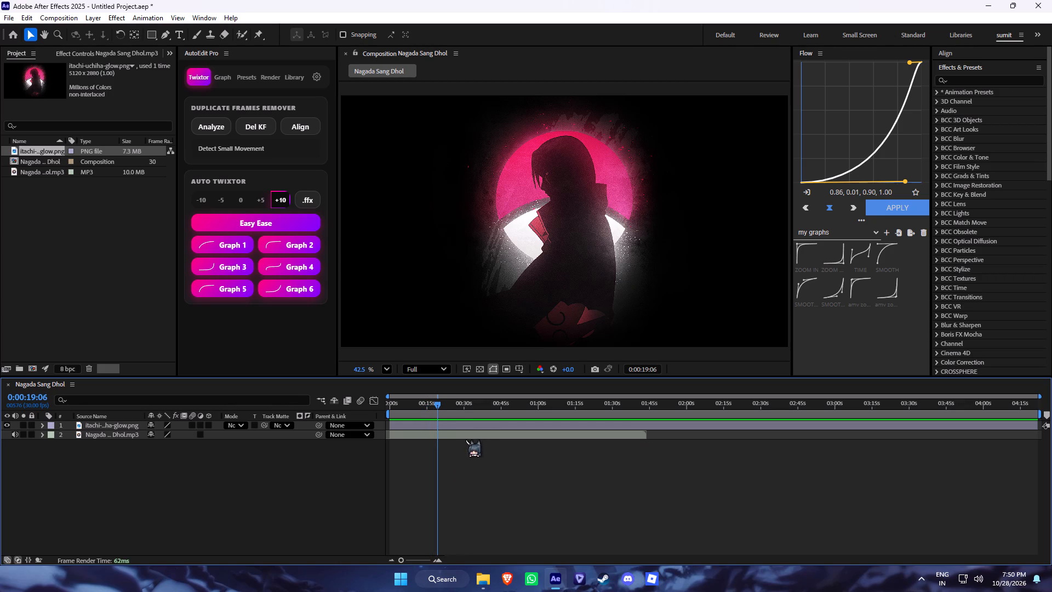
key("ctrl+Left")
left_click(459, 434)
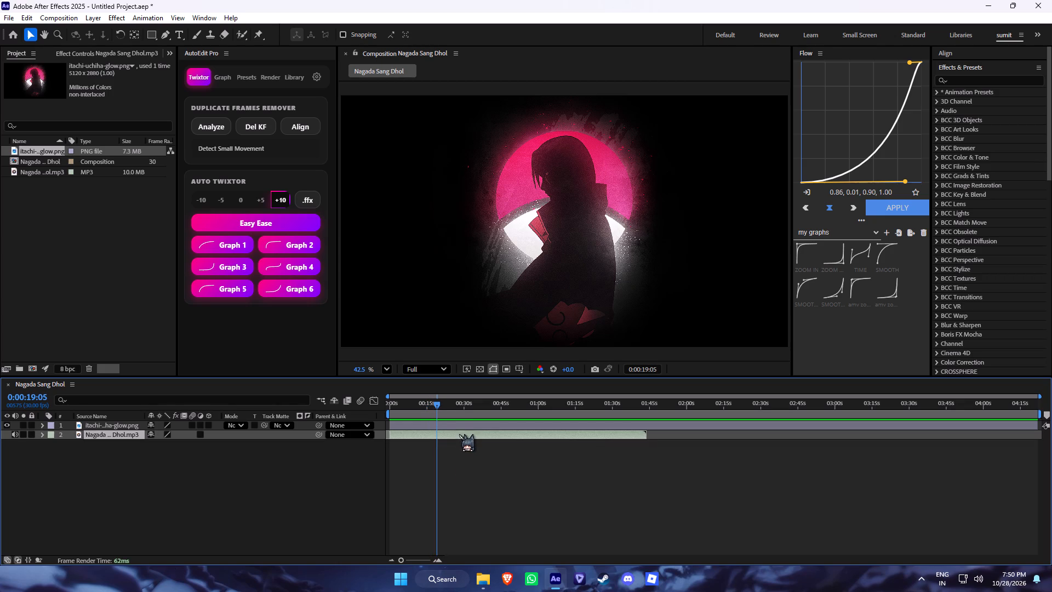
key("ctrl+shift+d")
left_click(428, 445)
key("Delete")
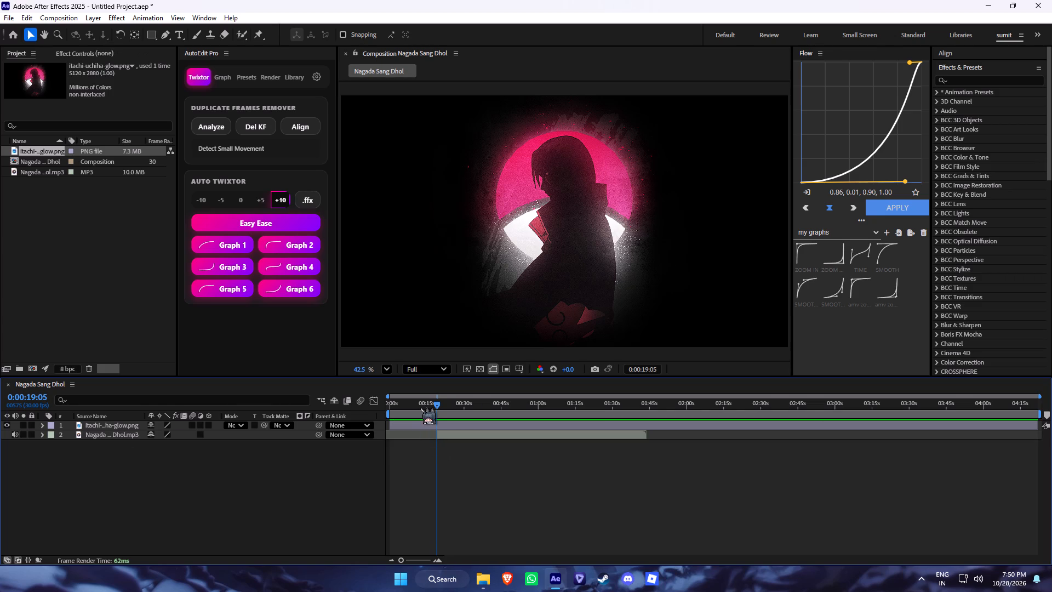
Move the shortened song segment's start back to 0:00:00:00.
left_click_drag(419, 406, 260, 474)
left_click(478, 432)
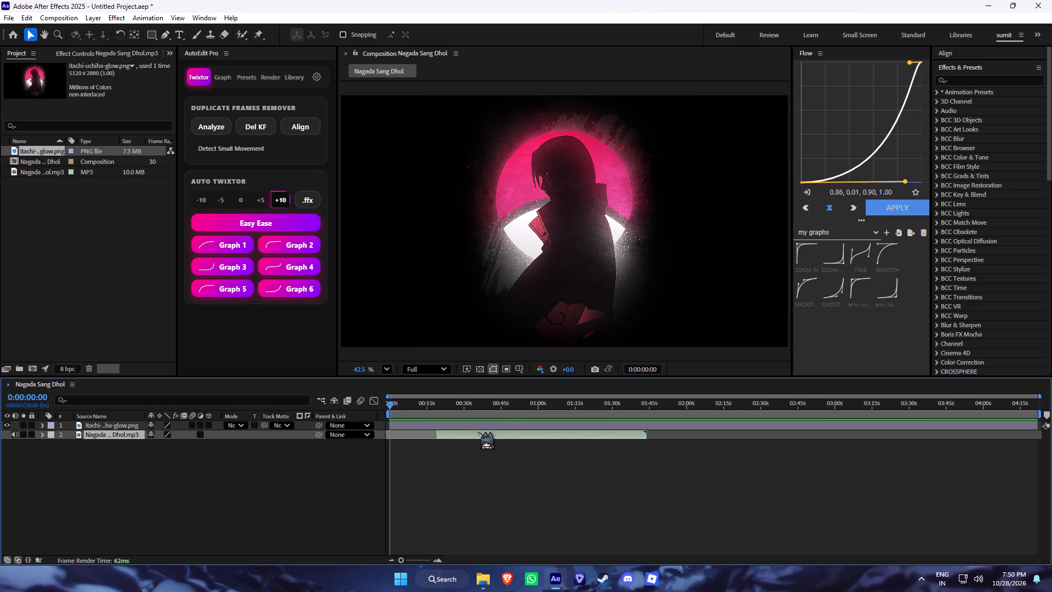
key("bracketleft")
Preview the trimmed song at length from 0:00:00:00 and again from 0:00:05:10.
key("space")
left_click(464, 482)
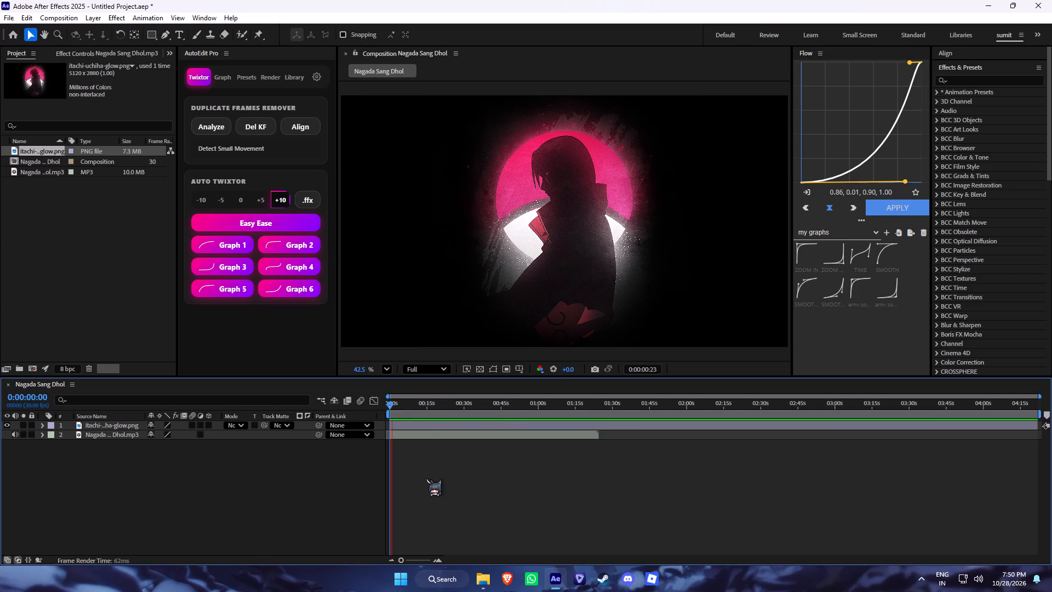
left_click_drag(395, 405, 367, 425)
key("space")
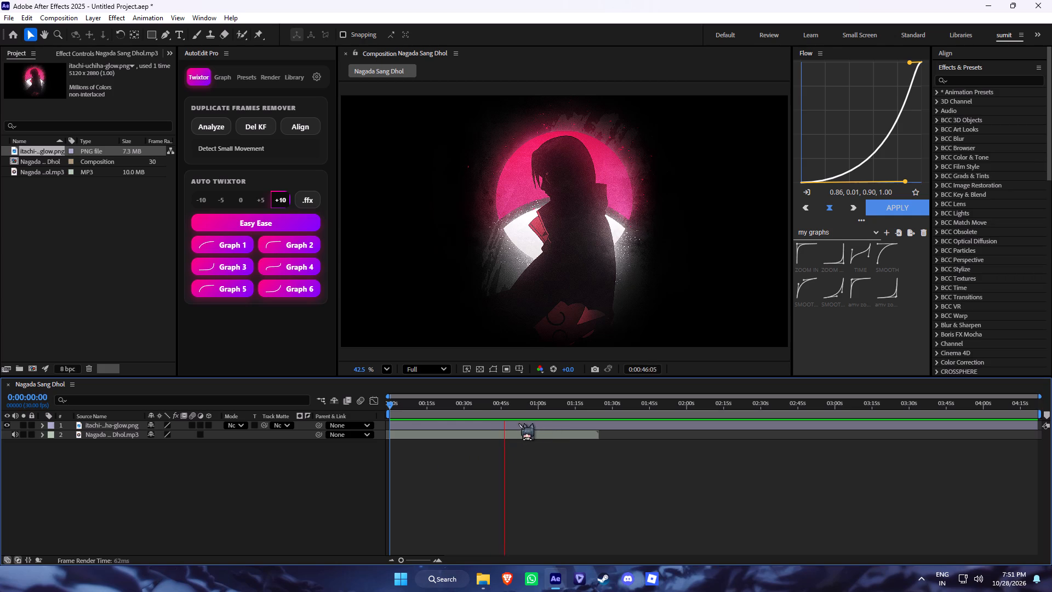
left_click(403, 406)
key("space")
left_click(447, 471)
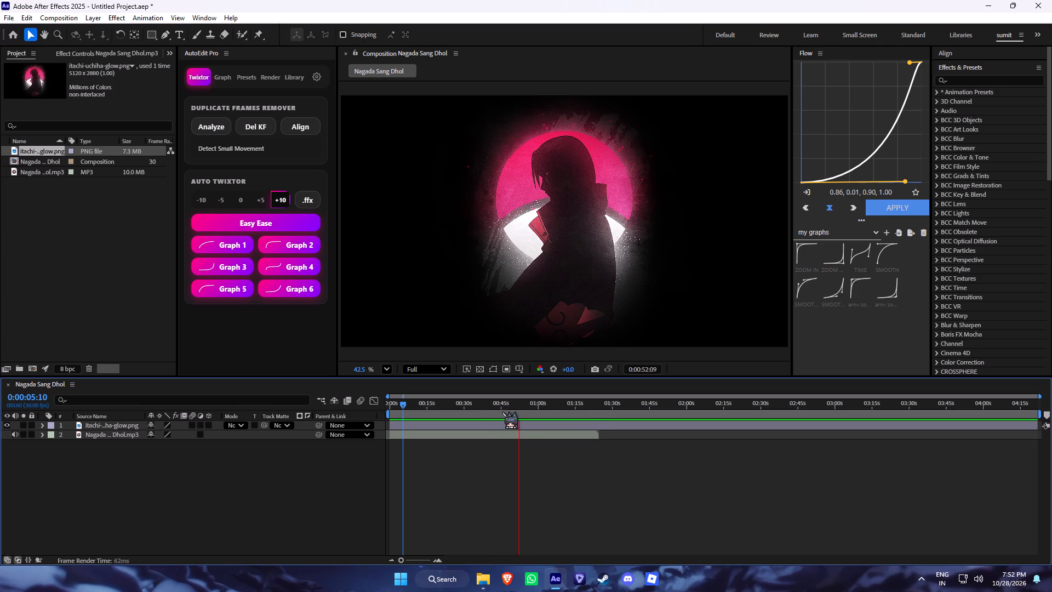
Preview the song from 0:00:49:19, 0:00:42:03 and 0:00:34:24 to examine the passage around 0:00:37.
left_click(456, 406)
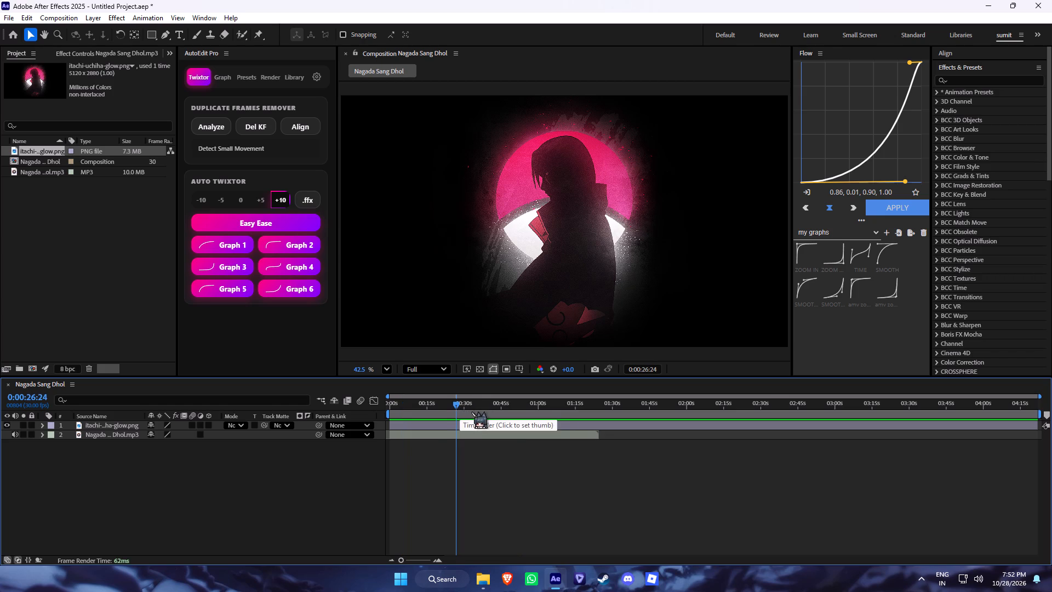
left_click_drag(472, 412, 386, 445)
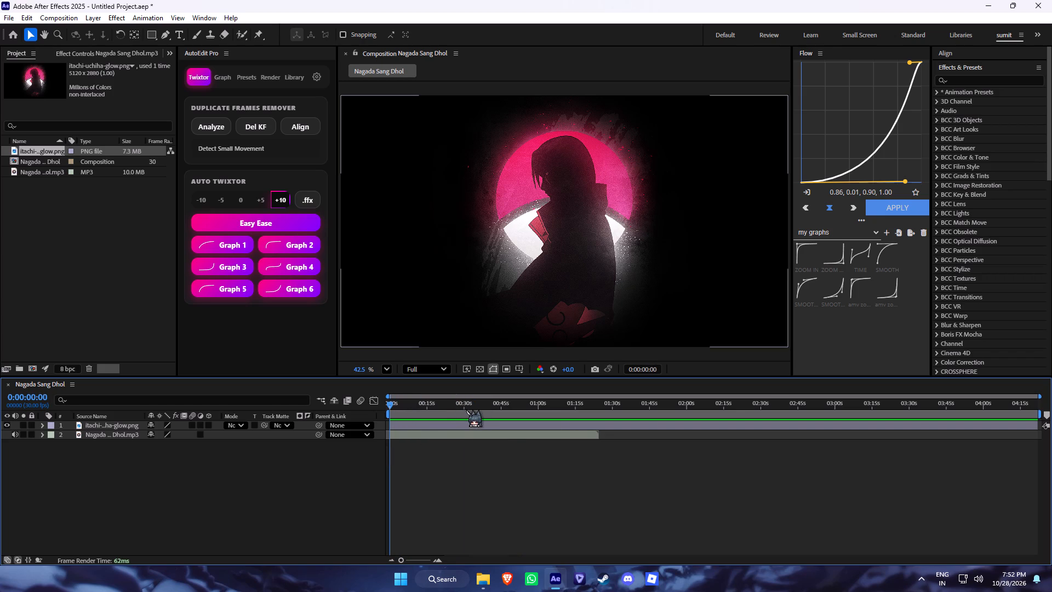
left_click(512, 406)
key("space")
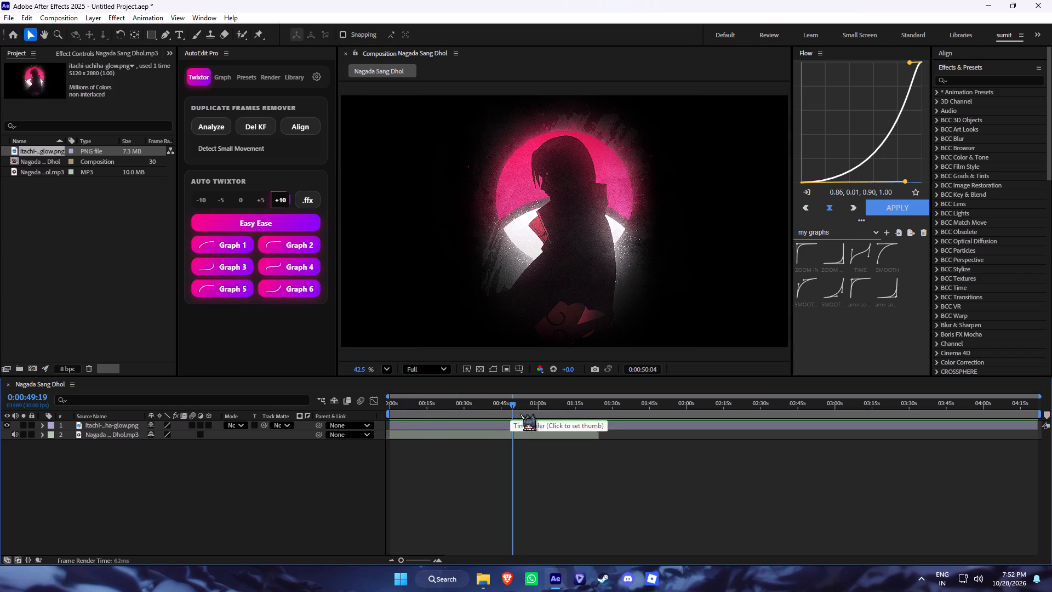
left_click(494, 408)
key("space")
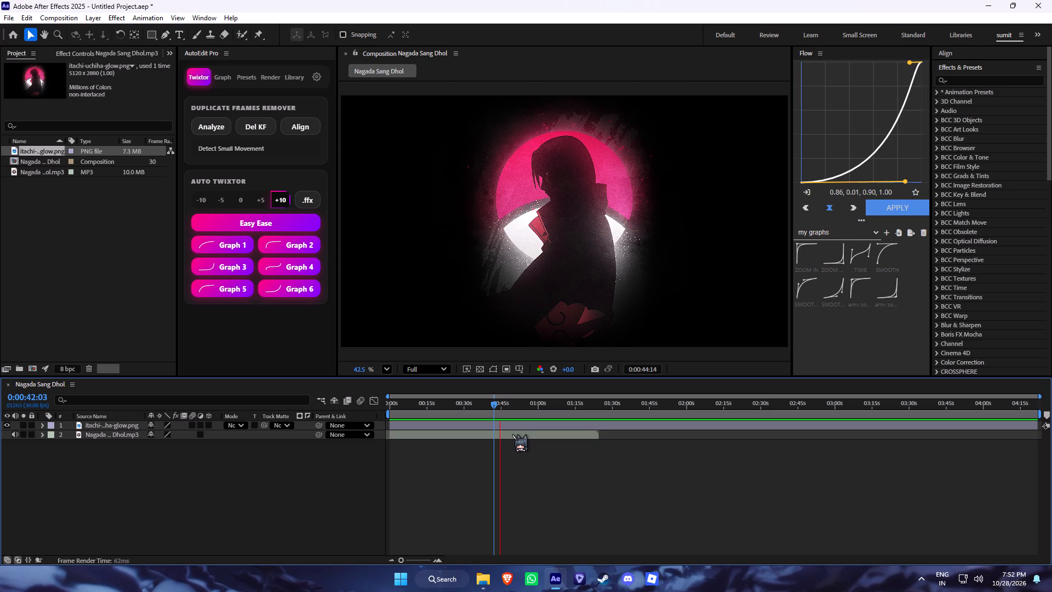
left_click(476, 406)
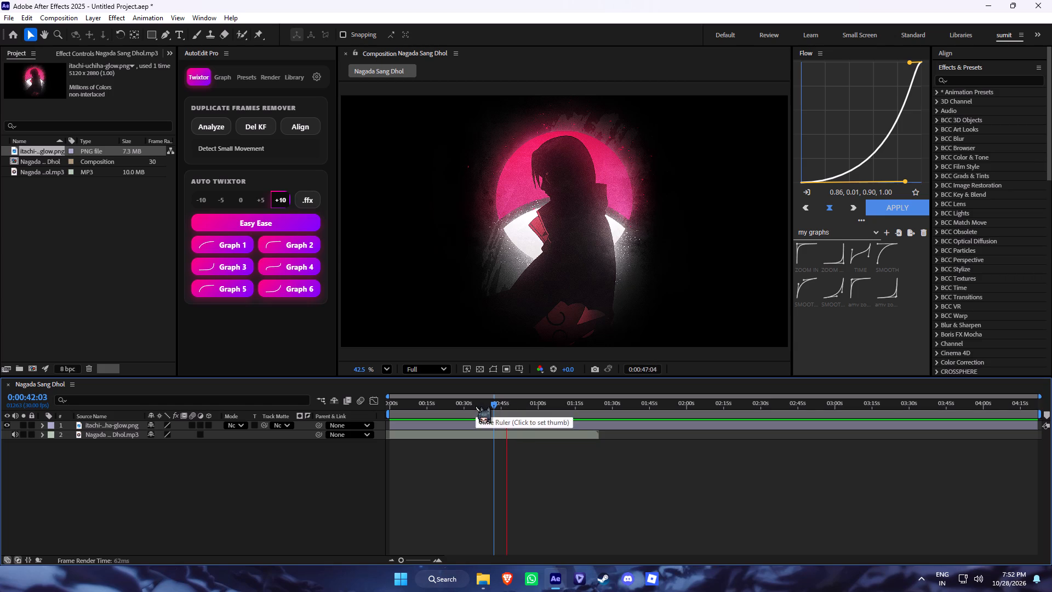
key("space")
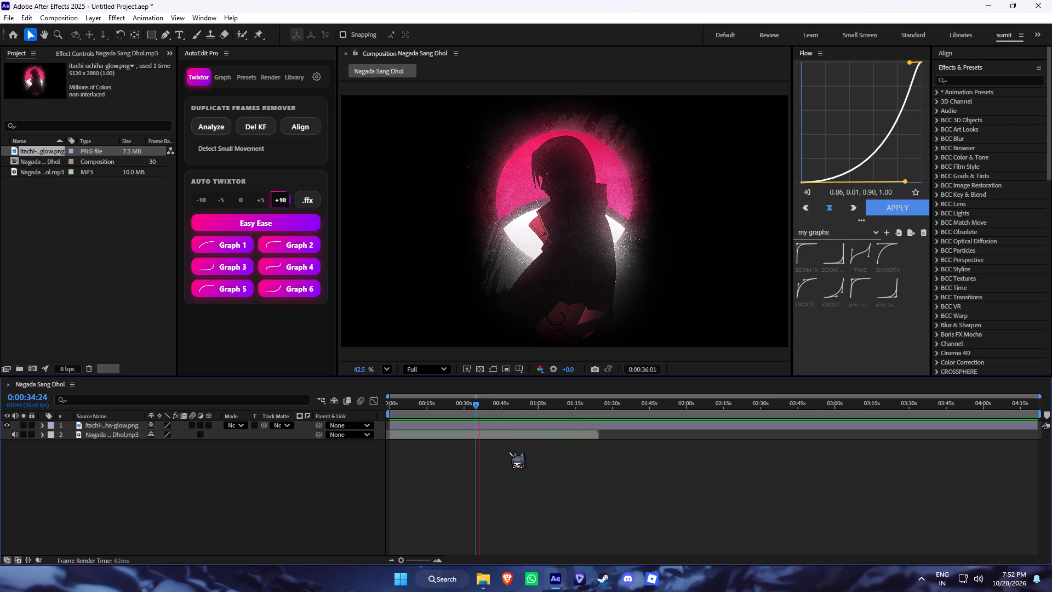
key("space")
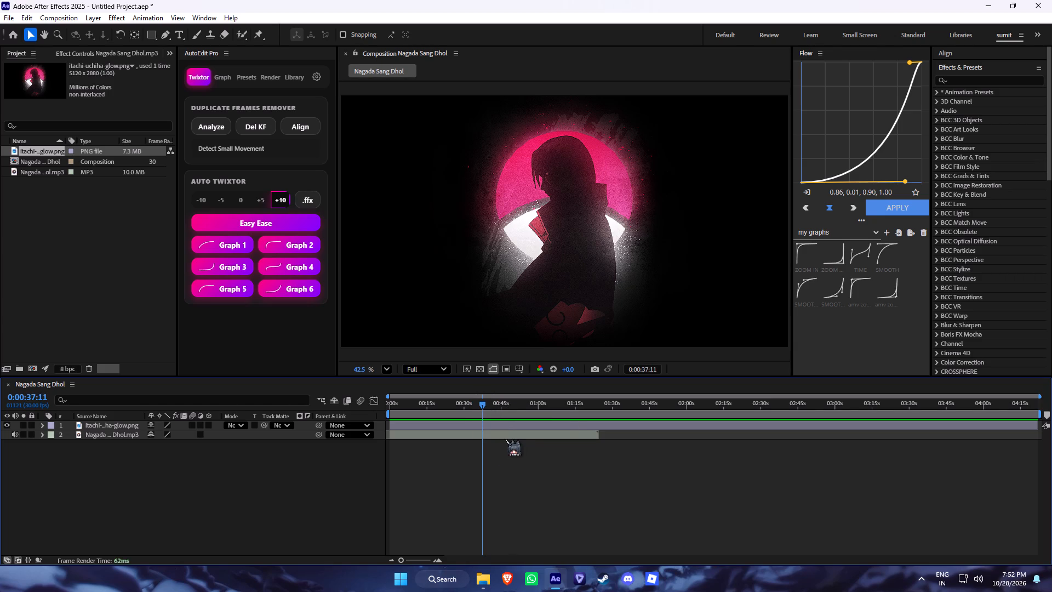
left_click(476, 408)
key("space")
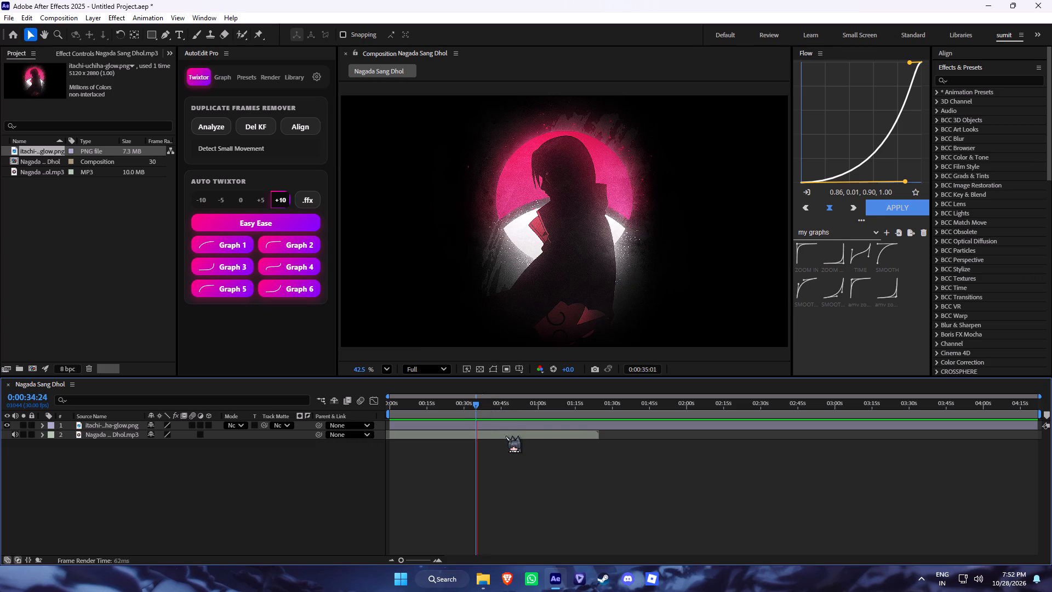
key("space")
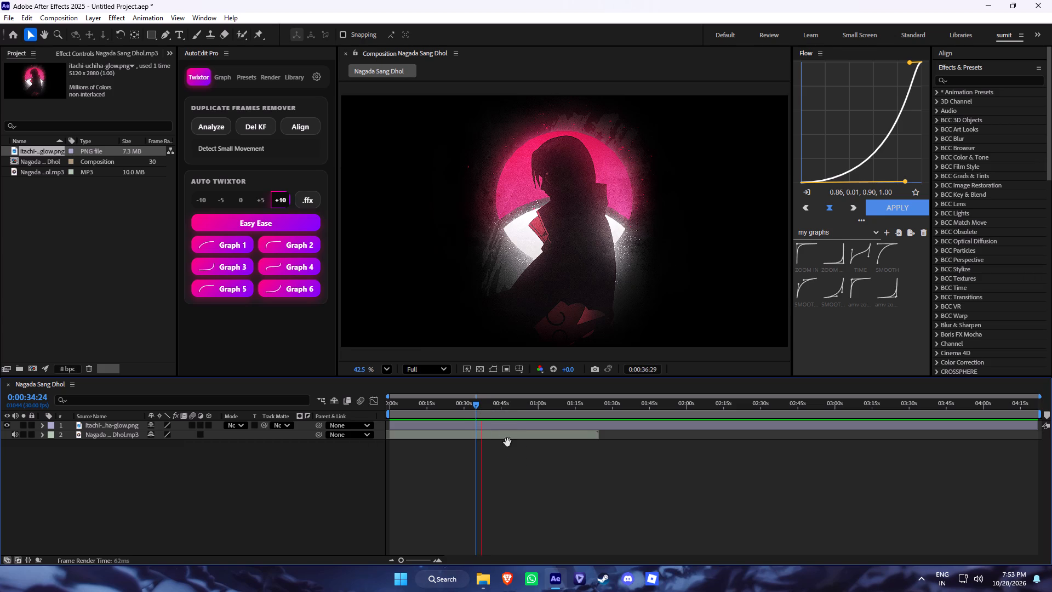
key("space")
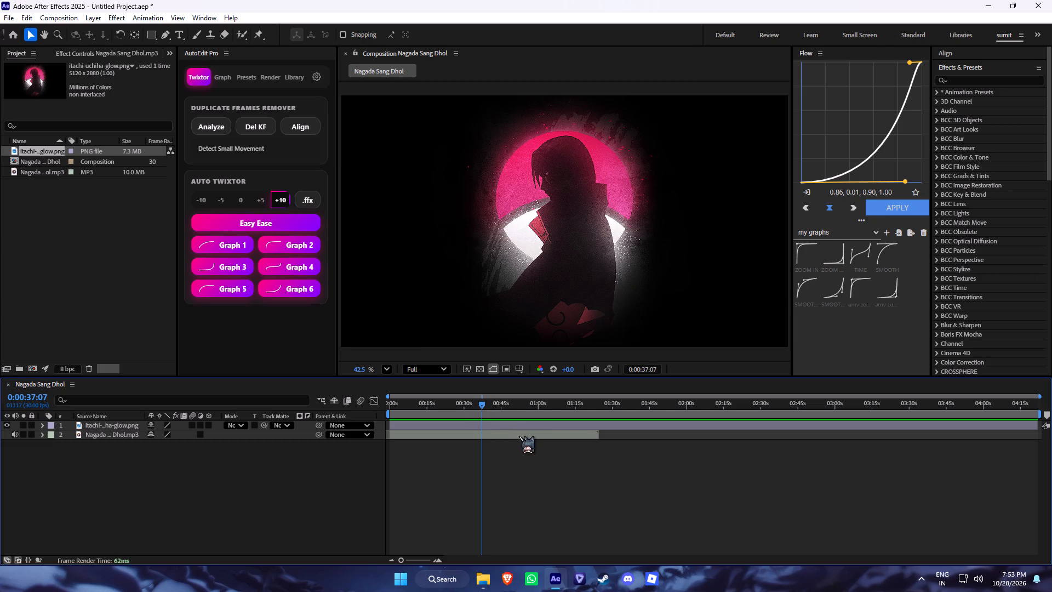
Split only the song layer at 0:00:37:20, undoing the split that also cuts the wallpaper image layer.
key("space")
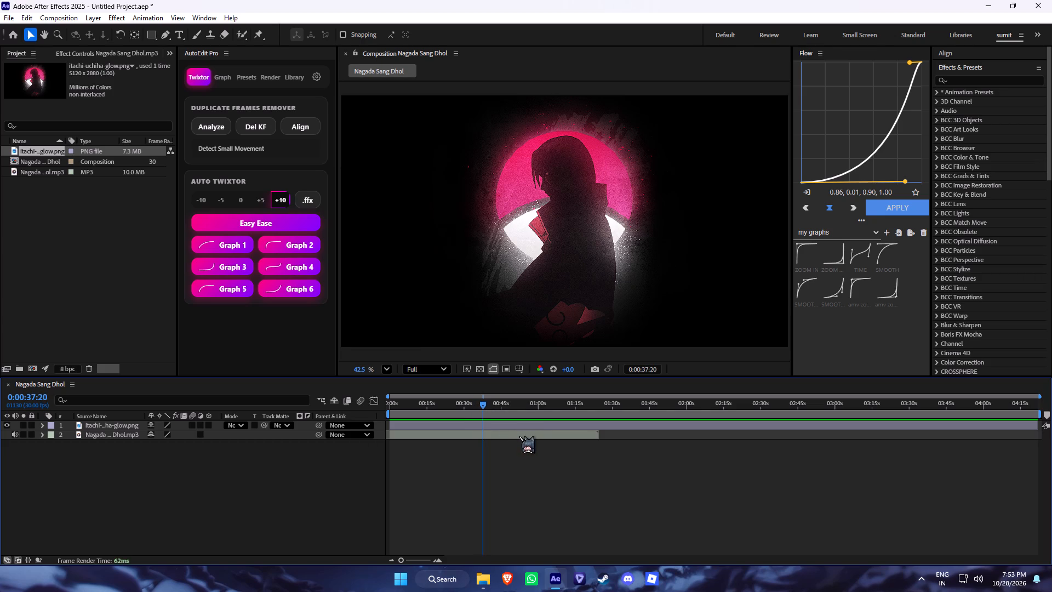
key("ctrl+shift+d")
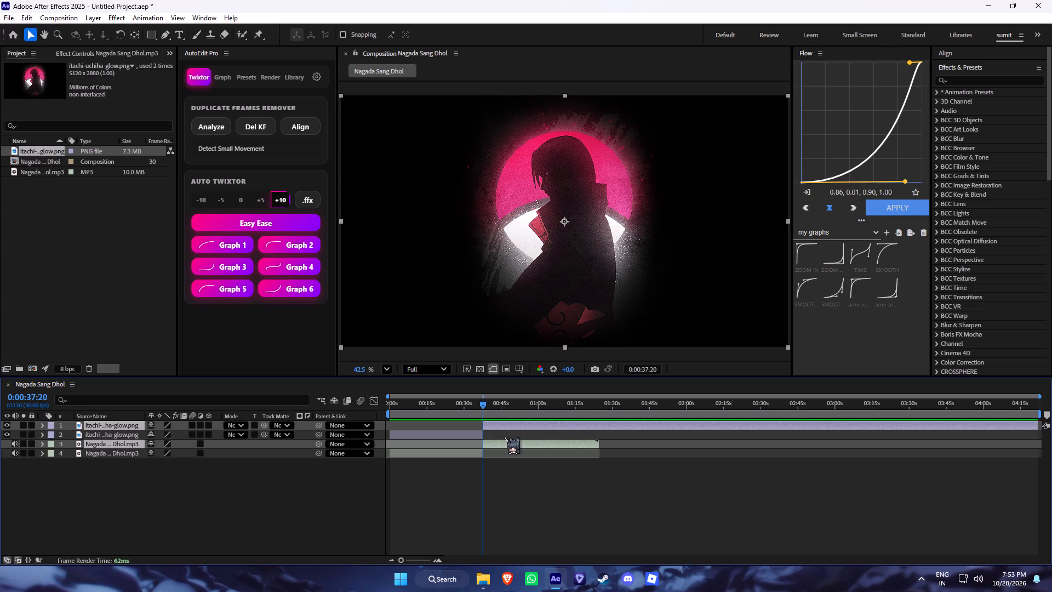
key("ctrl+z")
left_click(499, 437, "ctrl")
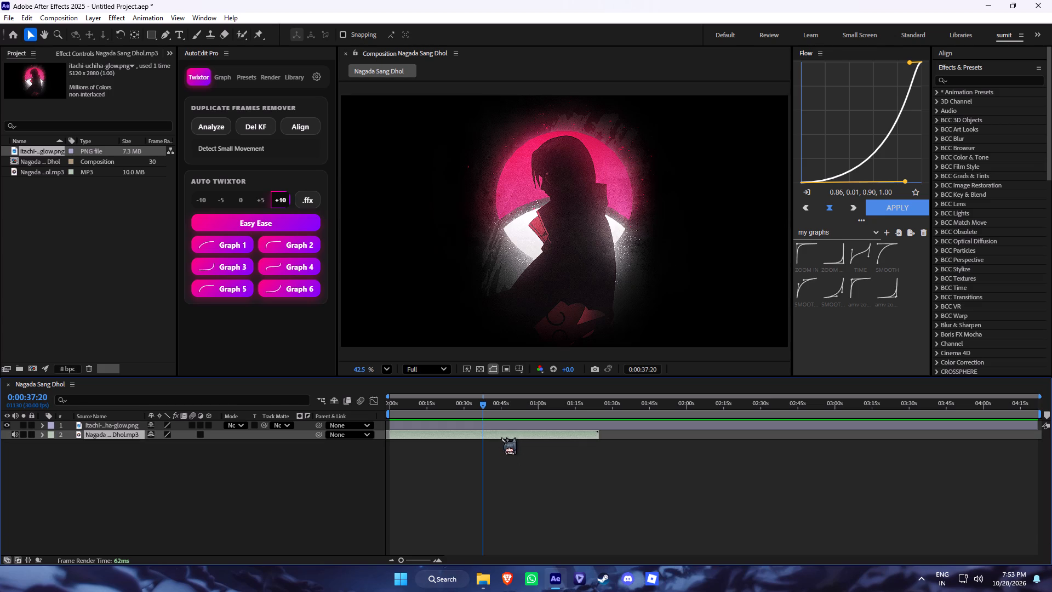
key("ctrl+shift+d")
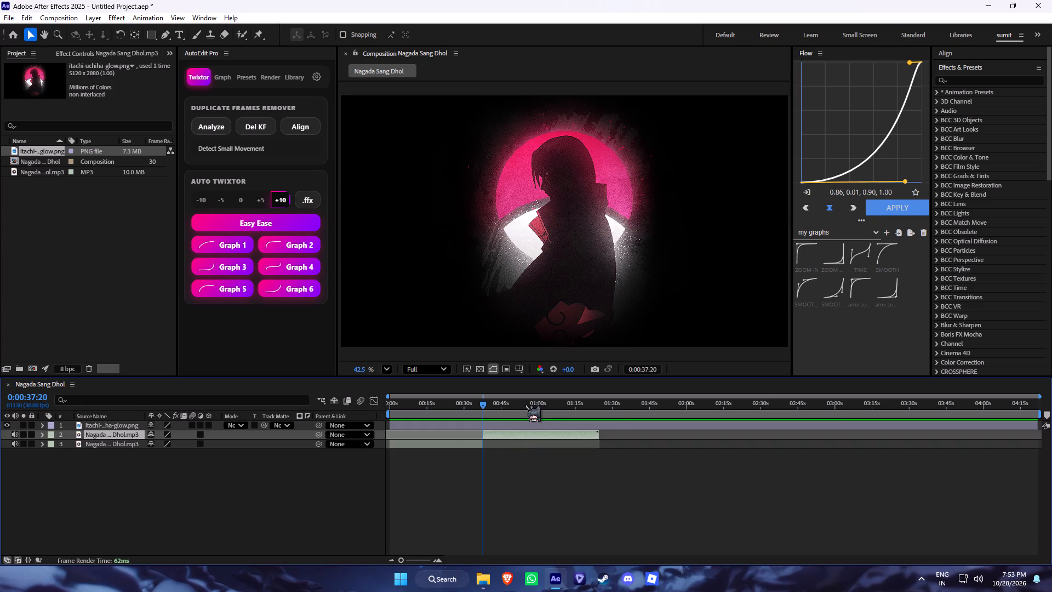
Preview the later song piece from 0:00:54:29 and around 0:00:45 to examine where the passage should resume.
left_click(525, 405)
key("space")
left_click(539, 462)
left_click(511, 403)
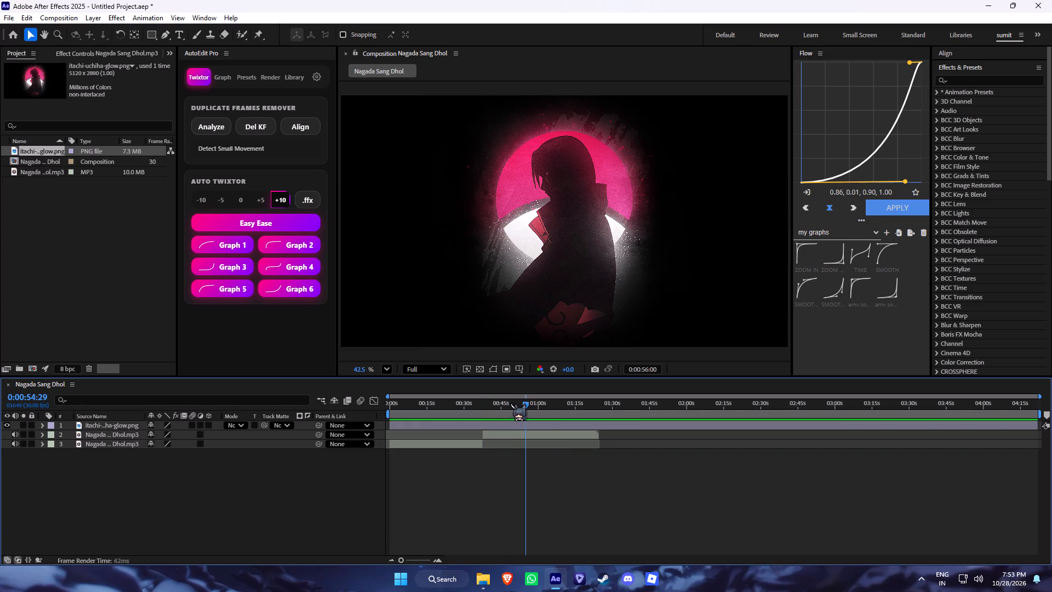
left_click(499, 406)
key("space")
left_click(511, 454)
key("space")
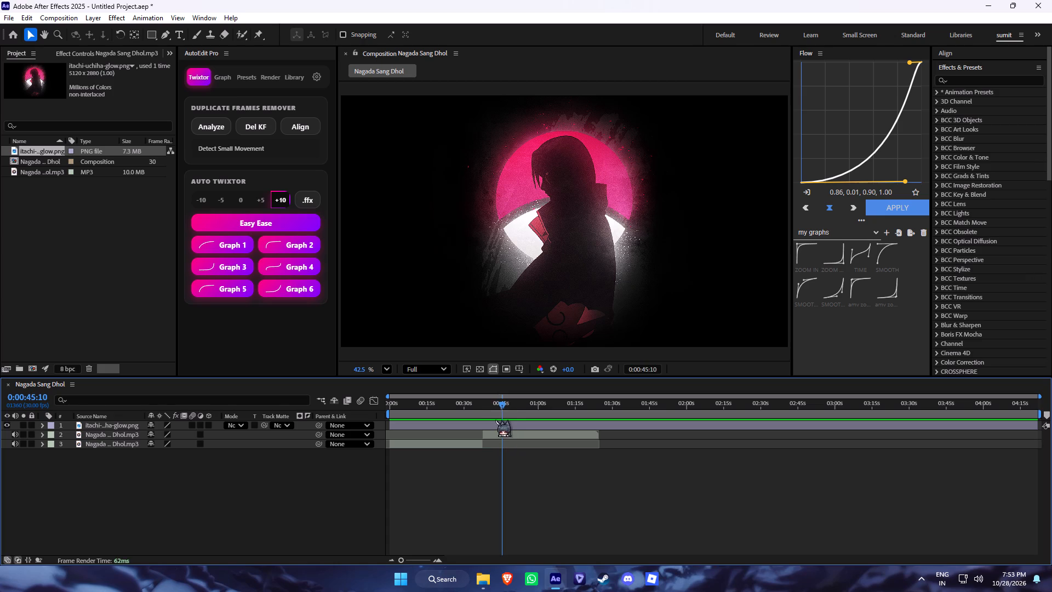
Preview the song from 0:00:41:06 and split the later song piece at 0:00:44:15.
left_click(491, 404)
key("space")
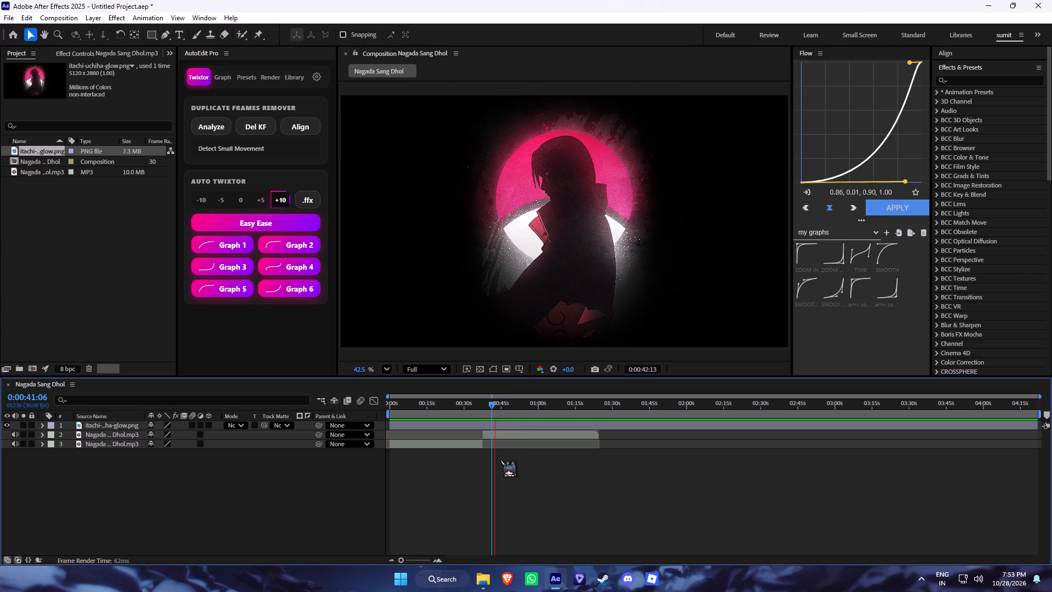
key("space")
key("space")
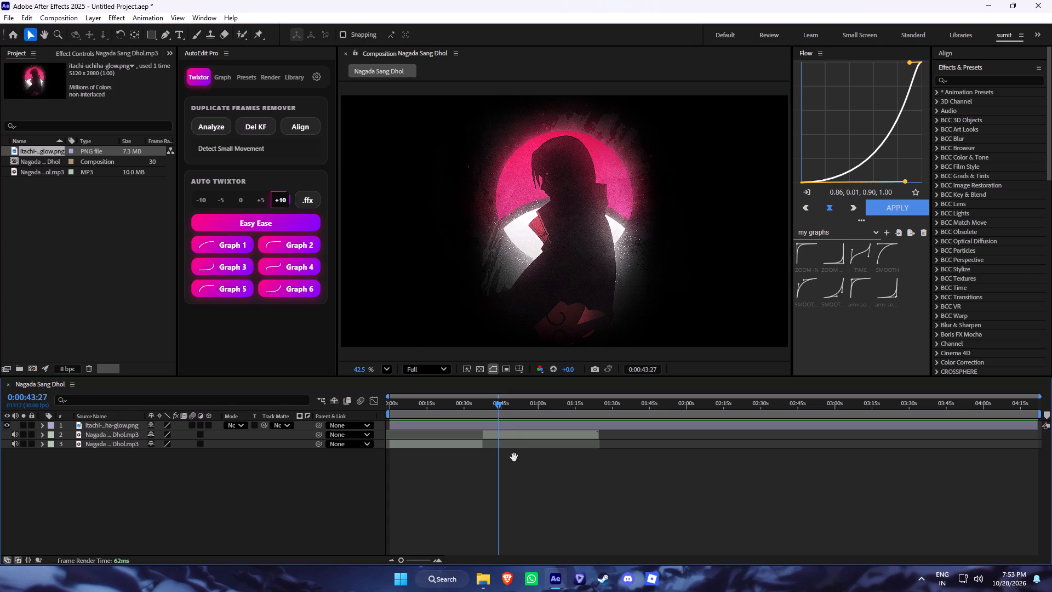
key("space")
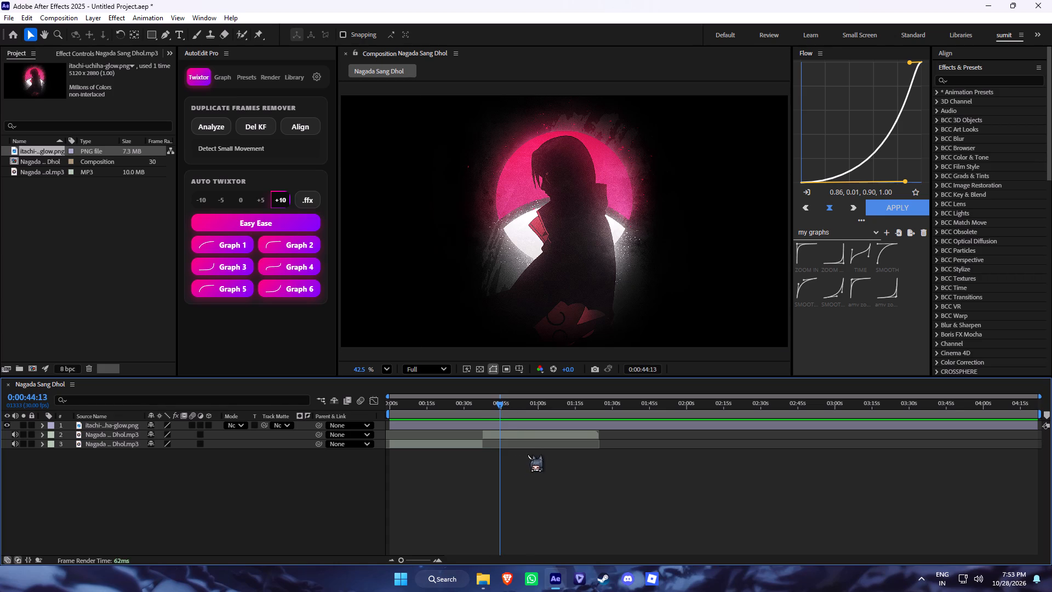
key("ctrl+Right")
key("ctrl+Right")
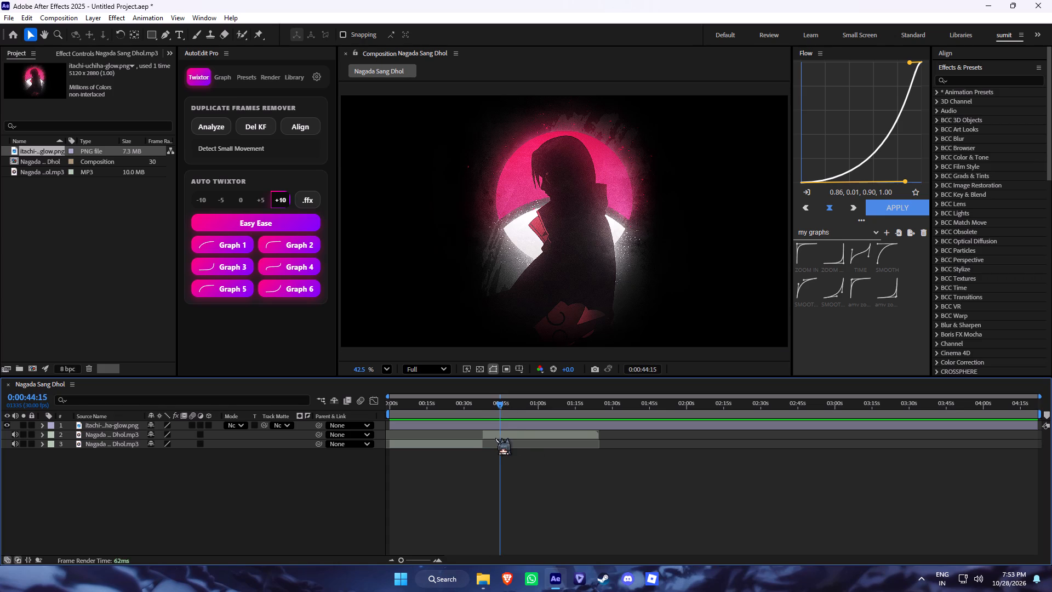
left_click(495, 438)
key("ctrl+shift+d")
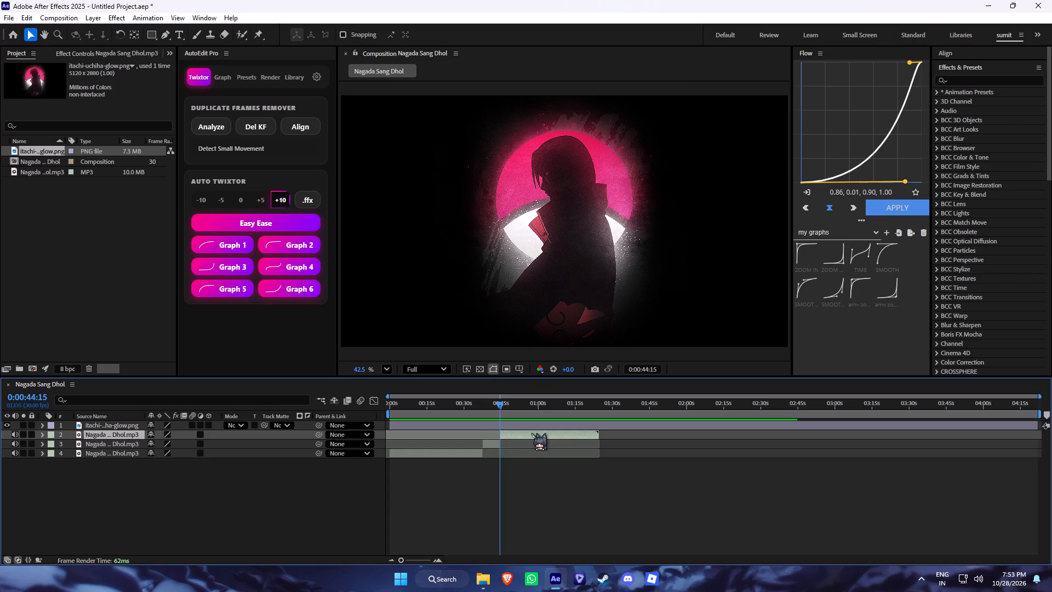
Move the short middle piece aside to about 0:01:04 and start the final song piece at the first piece's end, 0:00:37:19.
left_click_drag(510, 436, 544, 440)
left_click_drag(494, 442, 560, 441)
left_click(482, 407)
left_click(473, 455)
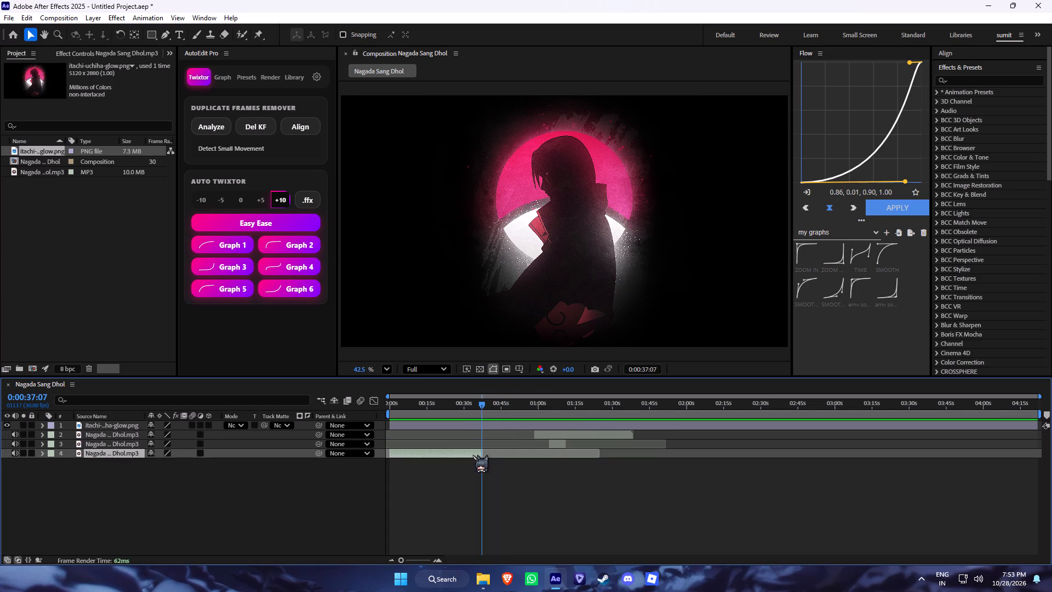
key("o")
left_click(551, 431)
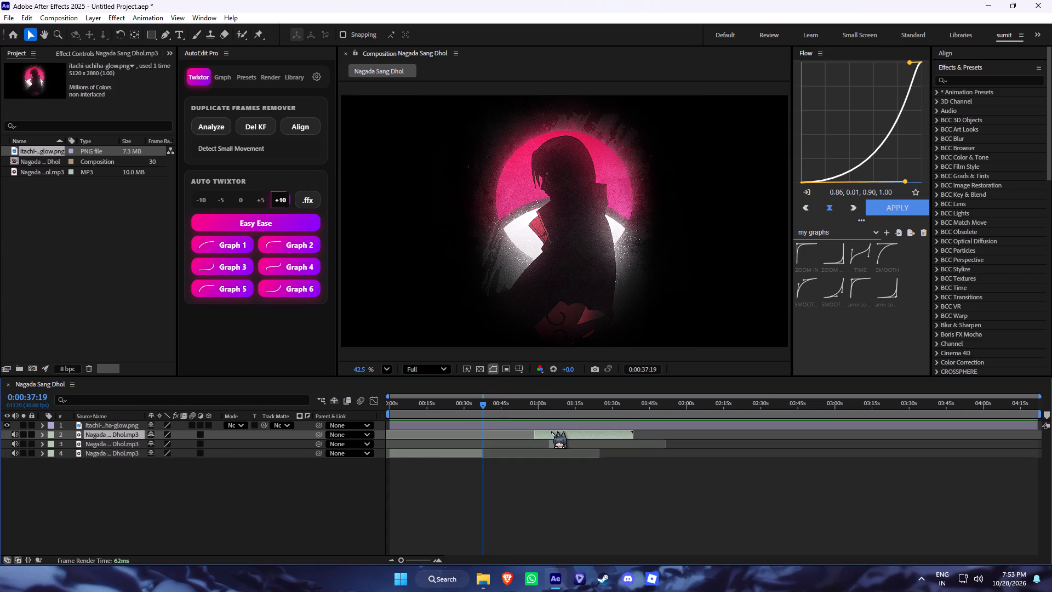
key("bracketleft")
Preview the song across the new join, starting from 0:00:31:07.
left_click(467, 414)
key("space")
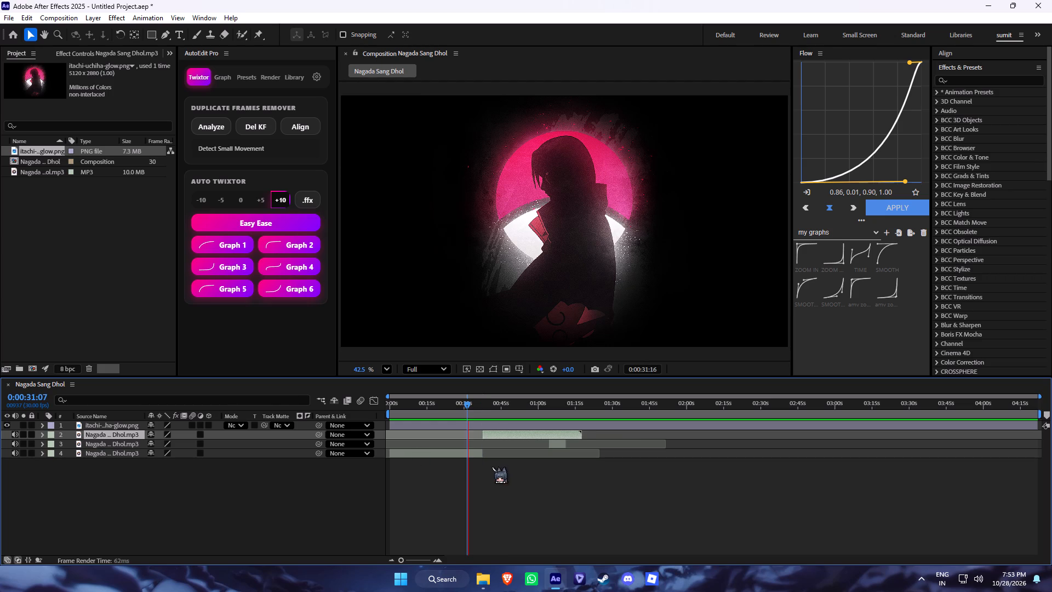
left_click(494, 471)
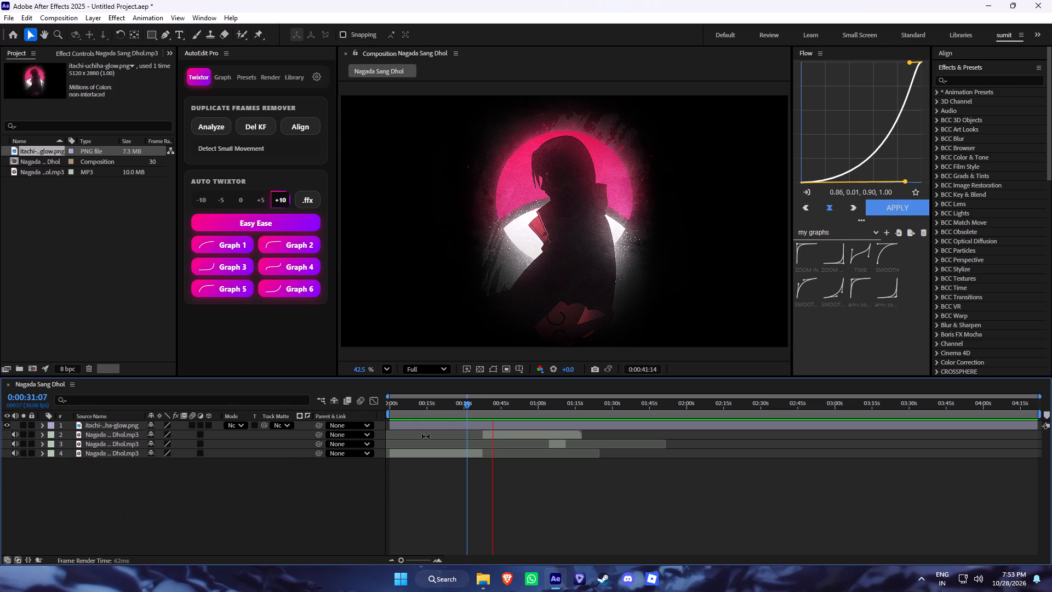
Move the short cut-out song piece further along the timeline to start at about 0:01:24.
left_click(563, 441)
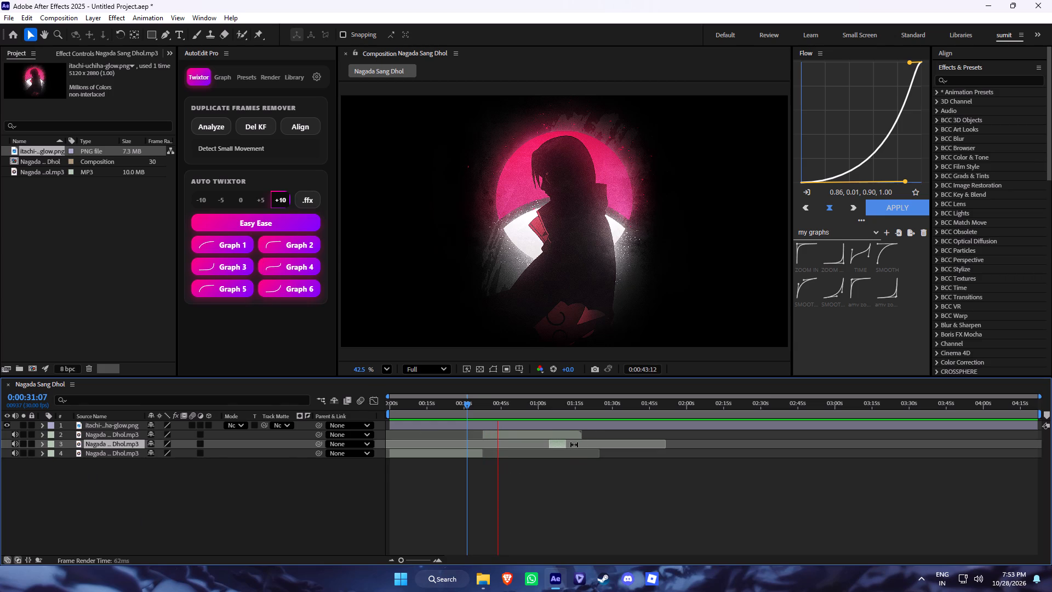
left_click_drag(563, 443, 613, 448)
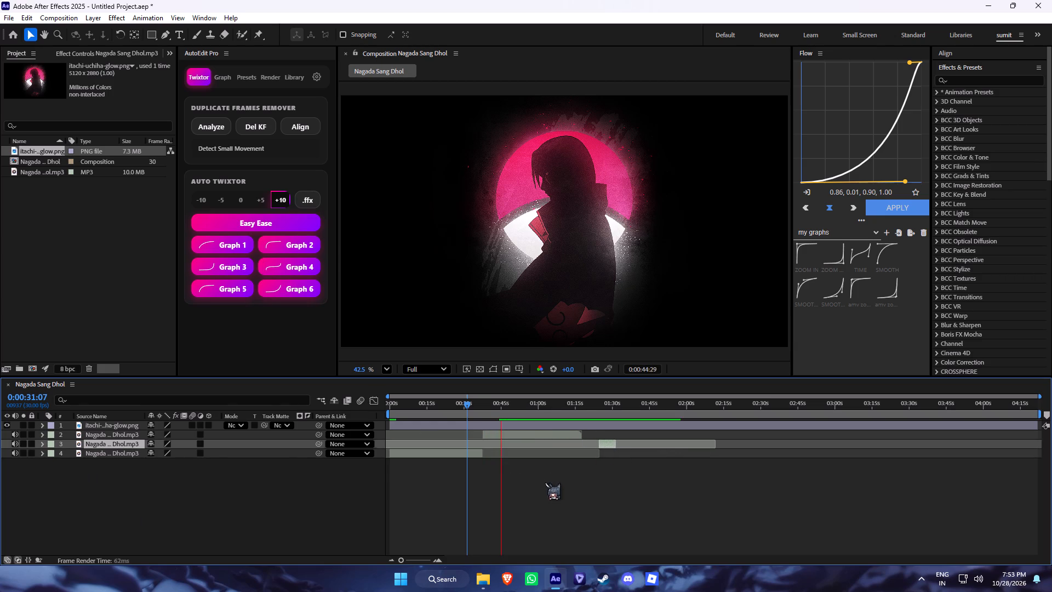
left_click(545, 482)
Preview briefly from 0:00:00:00 and reorder the layers so the long final song piece sits below the short cut-out piece.
left_click_drag(476, 415, 334, 453)
key("space")
left_click(464, 475)
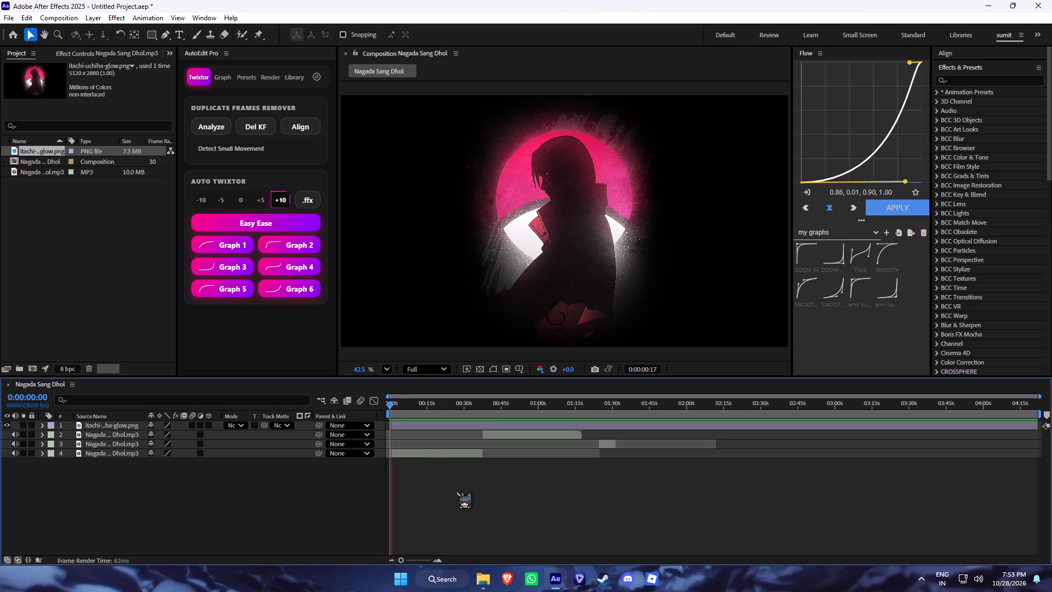
left_click_drag(123, 437, 122, 449)
left_click(471, 509)
Preview the rearranged song from 0:00:00:00.
left_click_drag(405, 403, 370, 415)
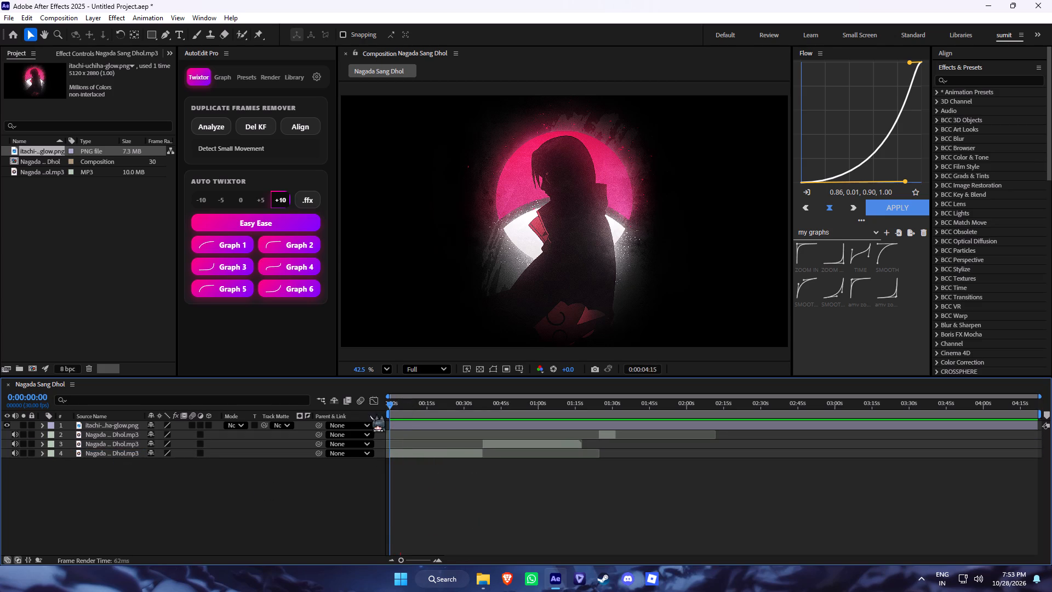
left_click_drag(370, 415, 369, 415)
key("space")
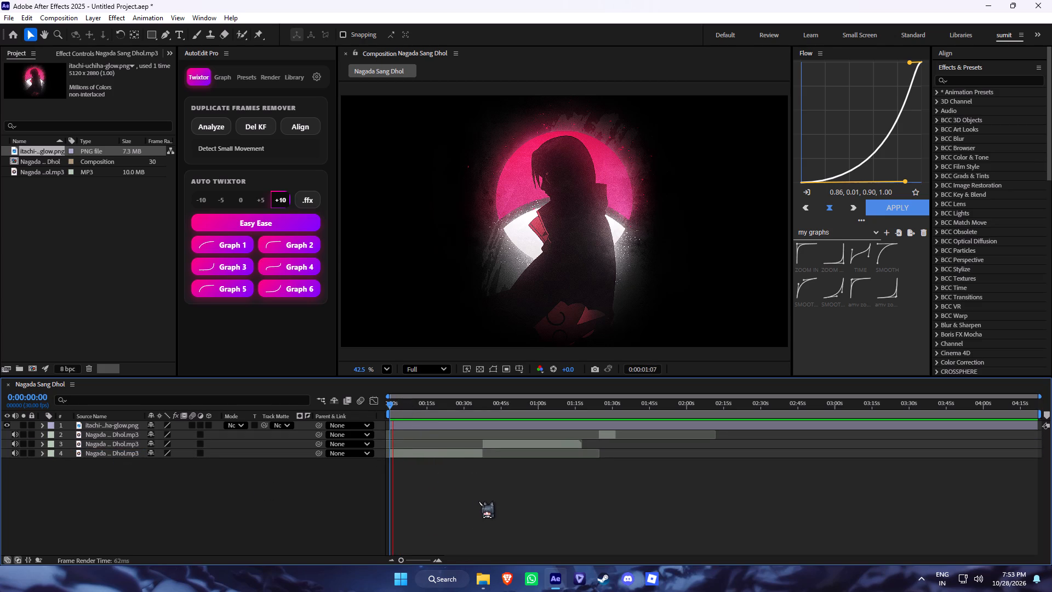
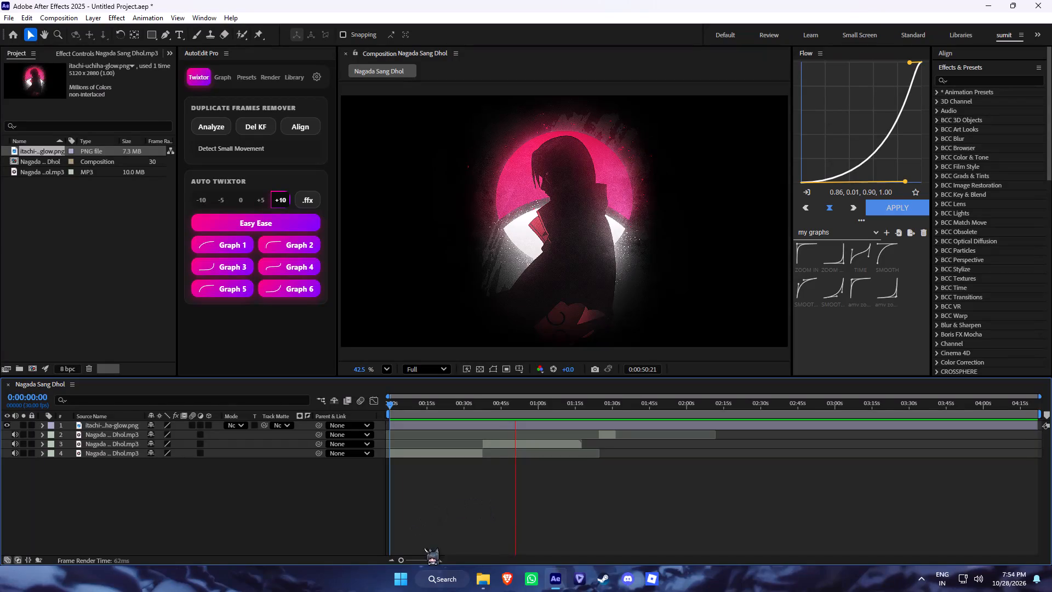
Preview the song across the join between the first and second song pieces, starting from 0:00:36:03.
left_click(421, 558)
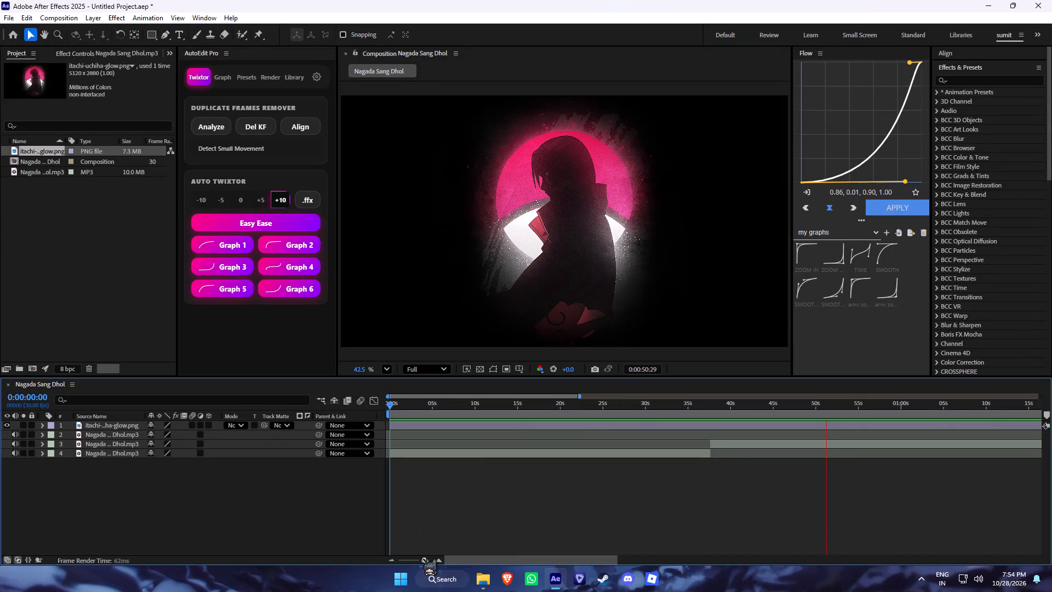
left_click(699, 407)
key("space")
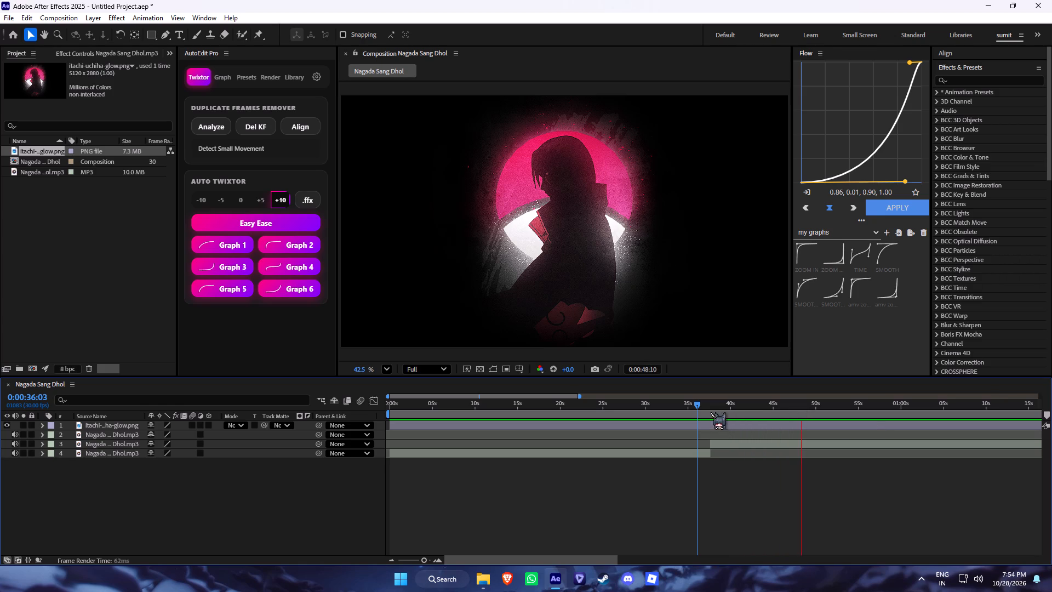
Split the second song piece, the one following the opening section, at 0:00:45:00.
left_click(773, 407)
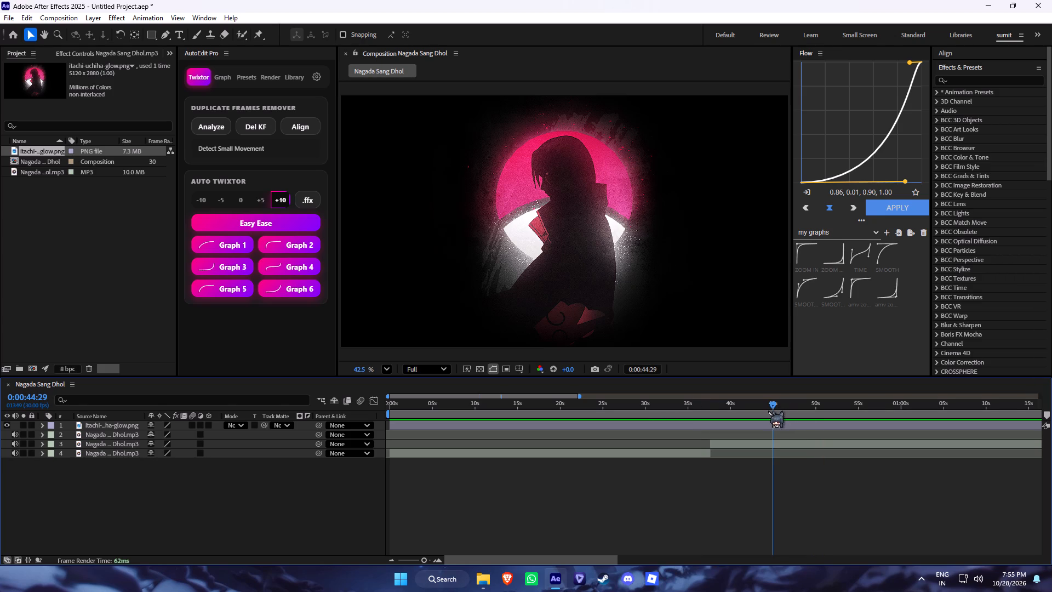
key("ctrl+Right")
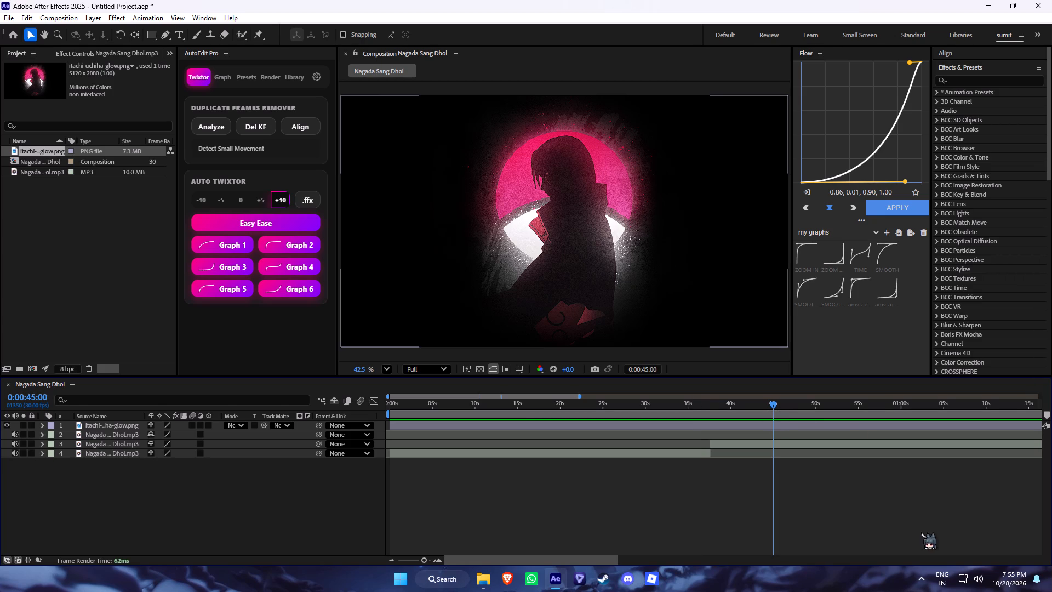
left_click(808, 448)
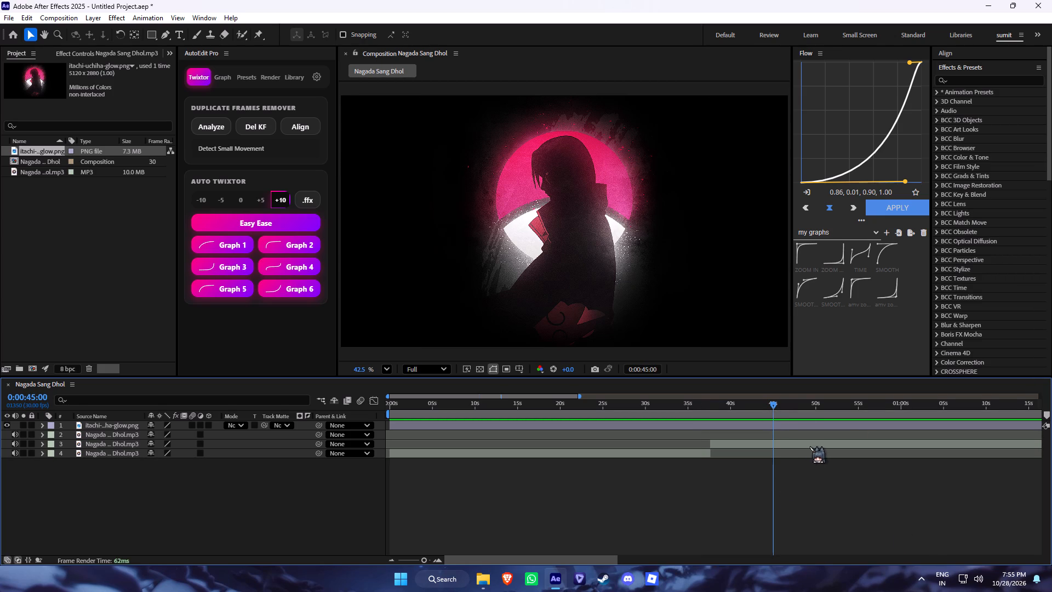
left_click(816, 443)
key("ctrl+shift+d")
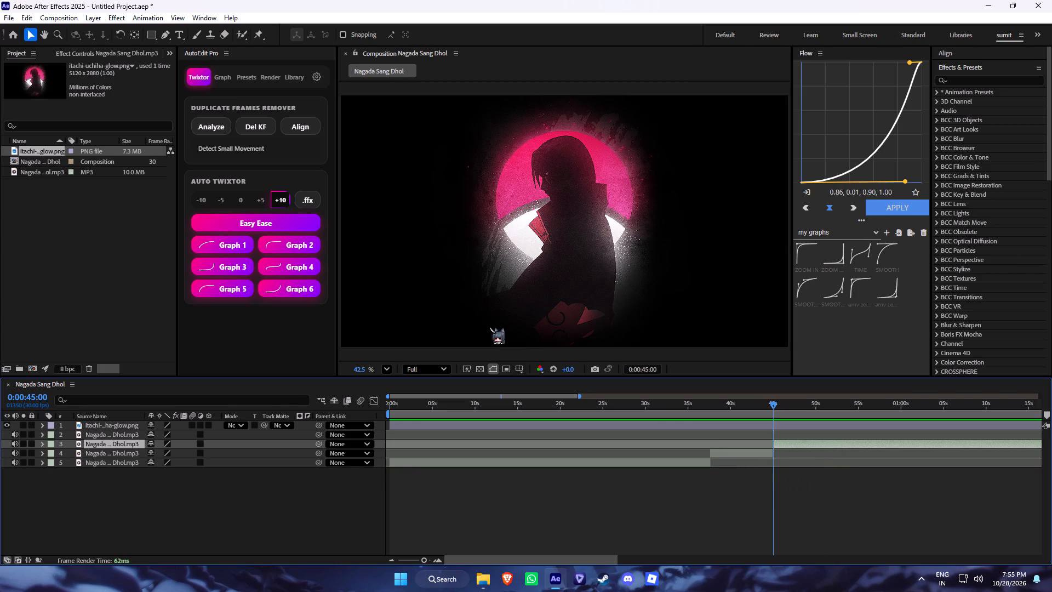
Set the Nagada Sang Dhol composition's frame rate to 60 frames per second.
key("End")
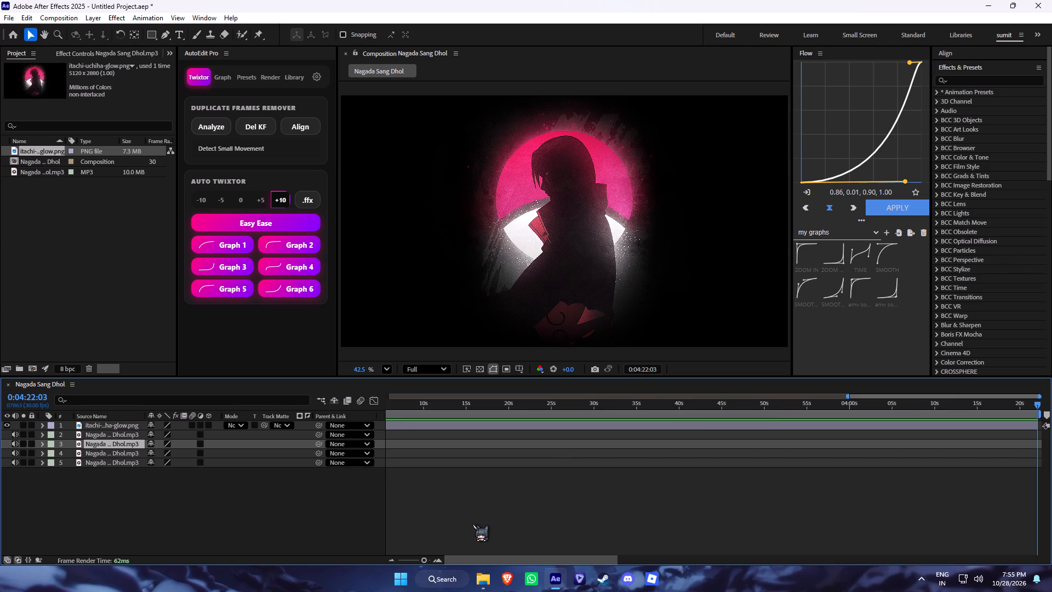
left_click_drag(426, 555, 417, 561)
left_click_drag(419, 560, 384, 565)
left_click(562, 485)
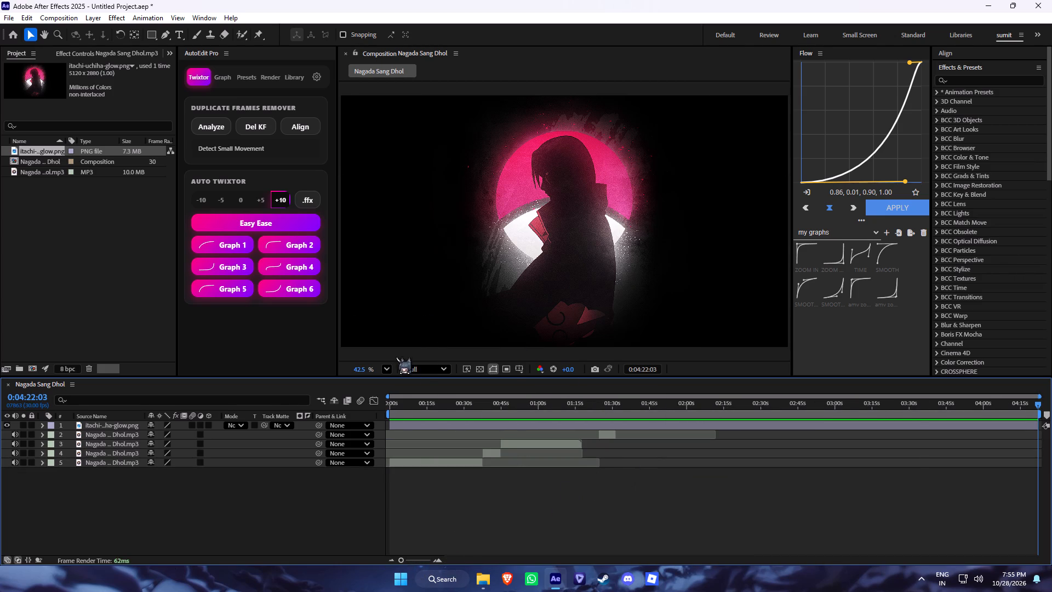
right_click(396, 355)
left_click(435, 378)
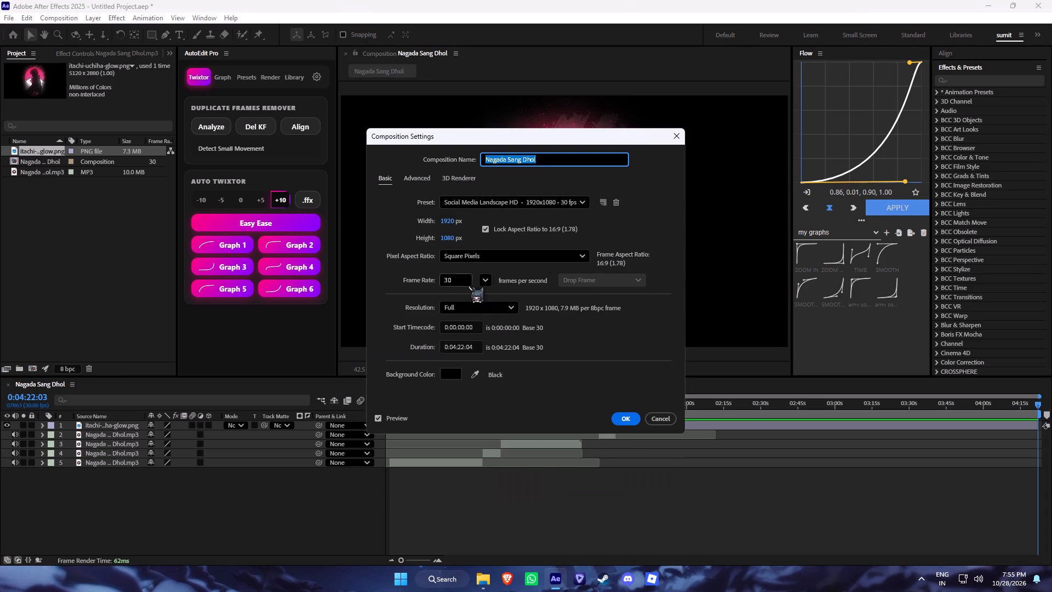
left_click(486, 286)
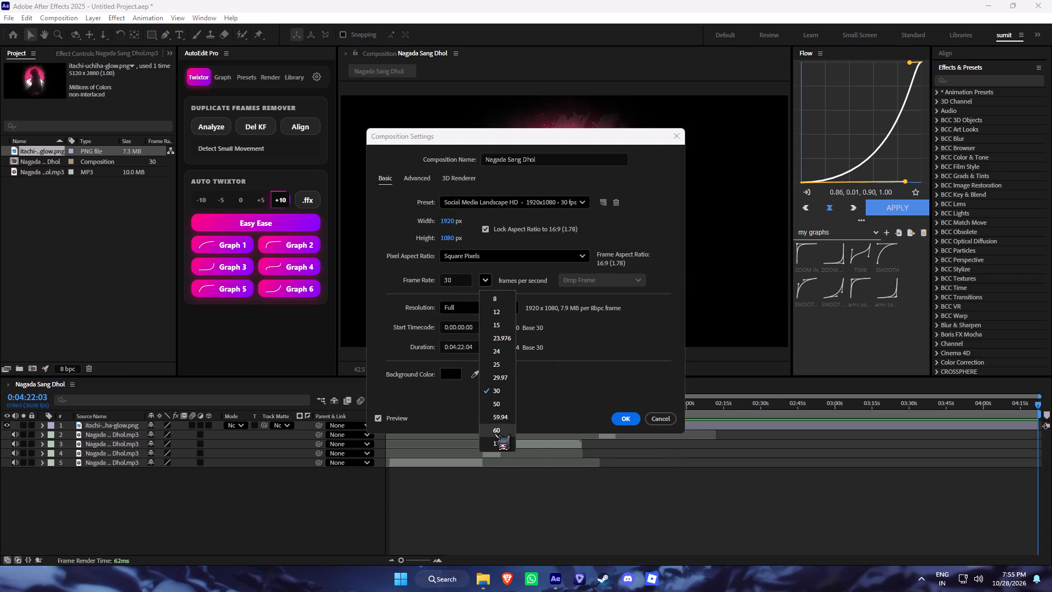
left_click(495, 433)
left_click(630, 419)
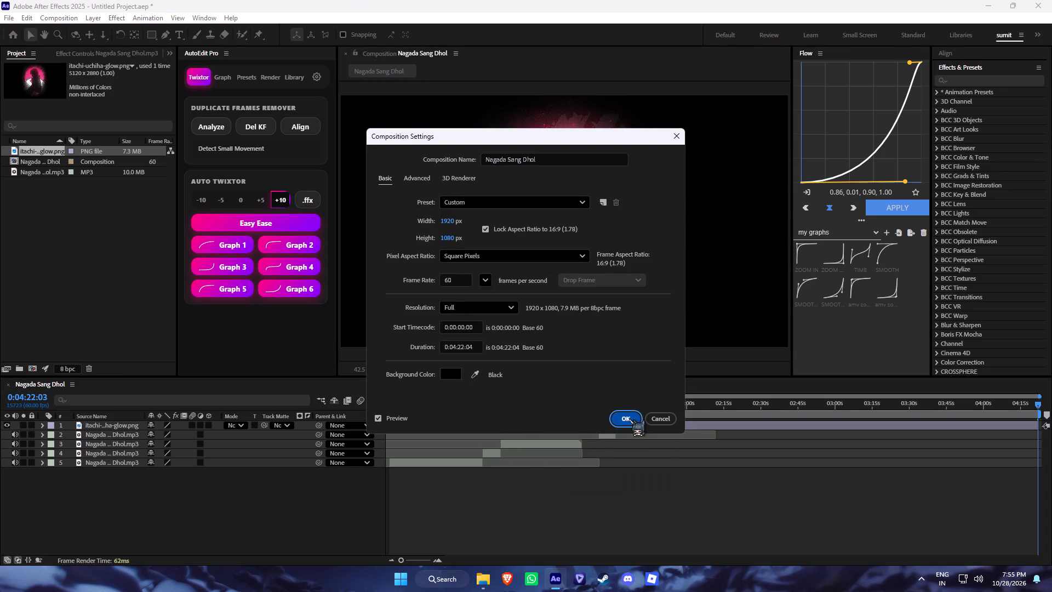
left_click(509, 520)
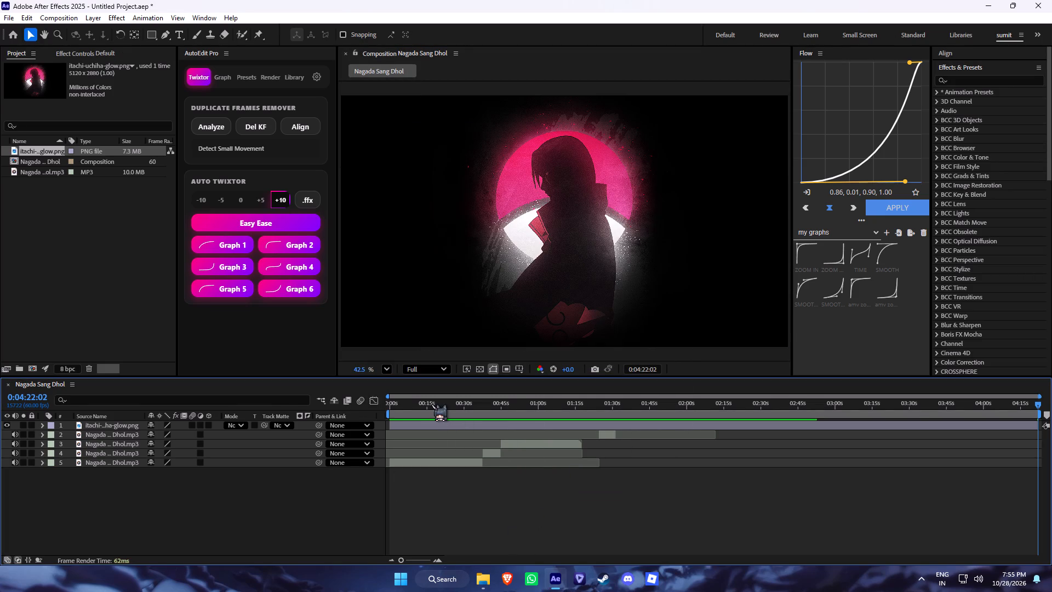
Preview the song from 0:00:00:00, following playback into the short piece that ends at the 45-second split.
left_click_drag(432, 404, 326, 452)
key("space")
left_click(459, 488)
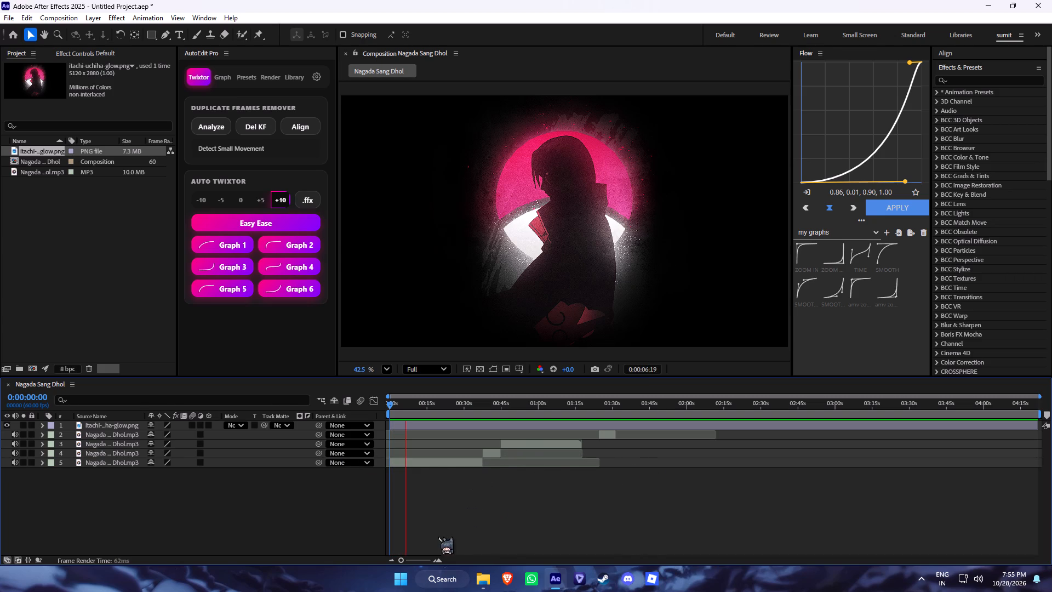
left_click(418, 557)
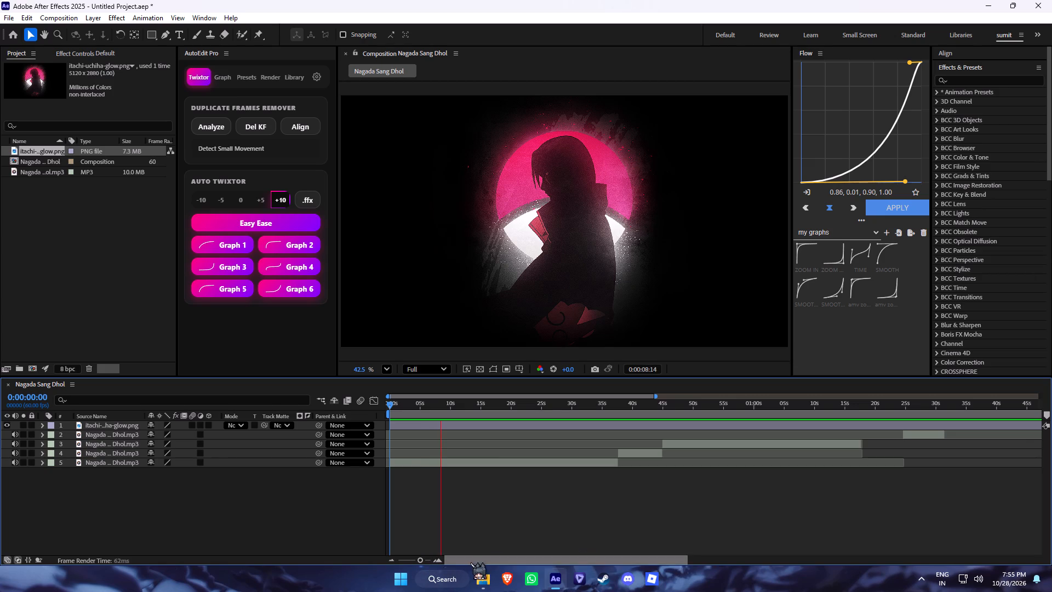
left_click(423, 561)
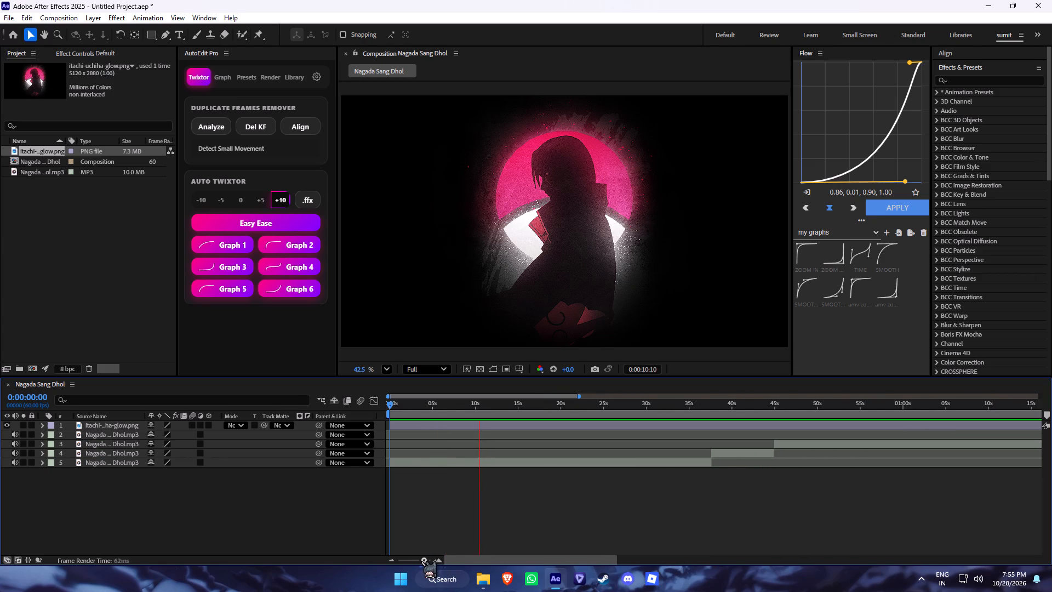
left_click_drag(591, 561, 606, 563)
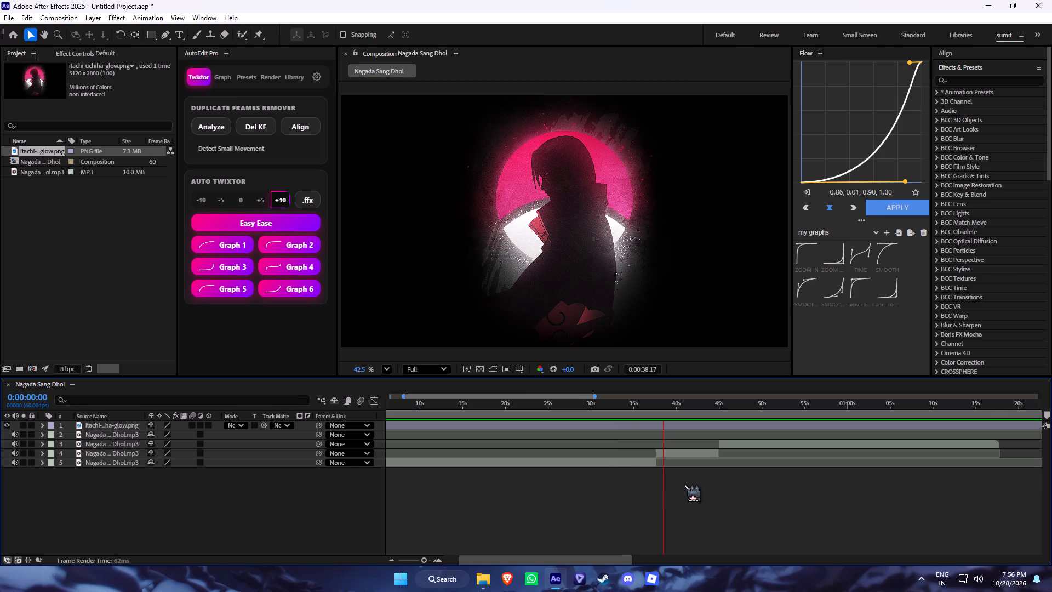
left_click(423, 561)
left_click(685, 404)
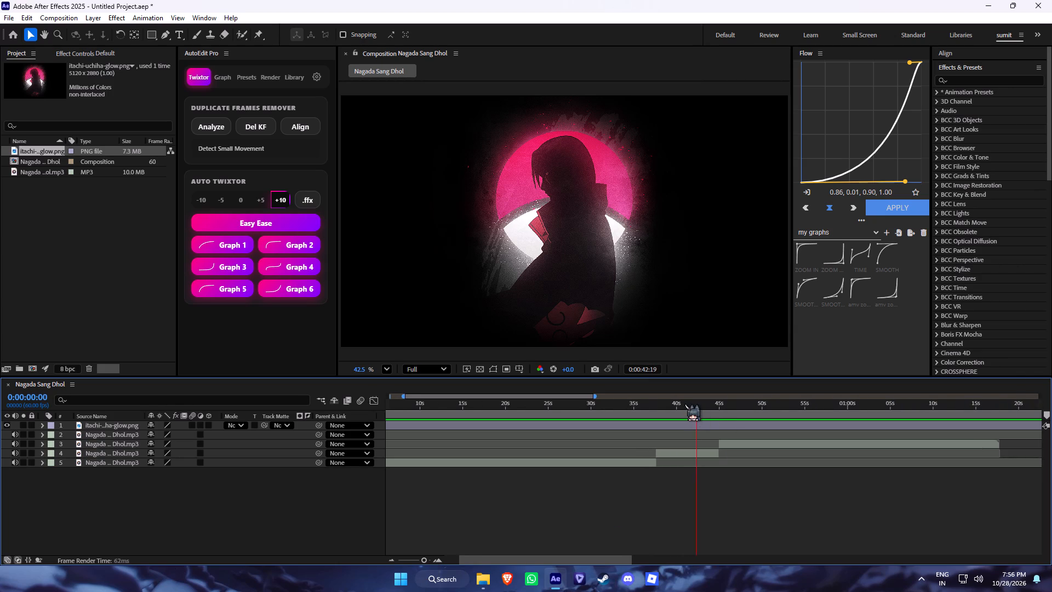
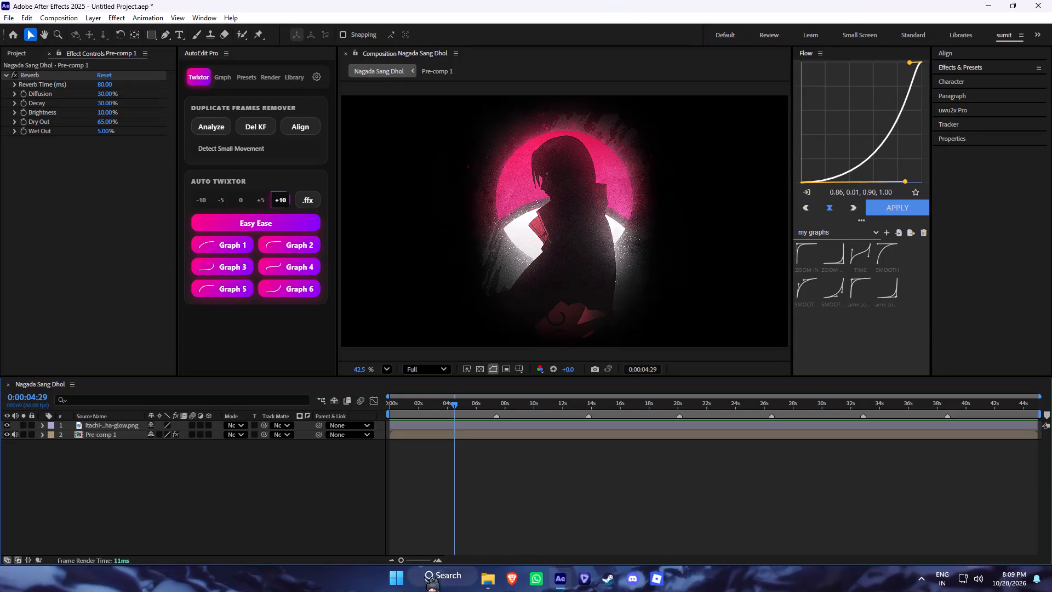
Search Windows for "moch", open the Mocha Pro app's file location, and select the Uninstall Mocha 2026.0 Plug-in for Adobe shortcut.
left_click(395, 577)
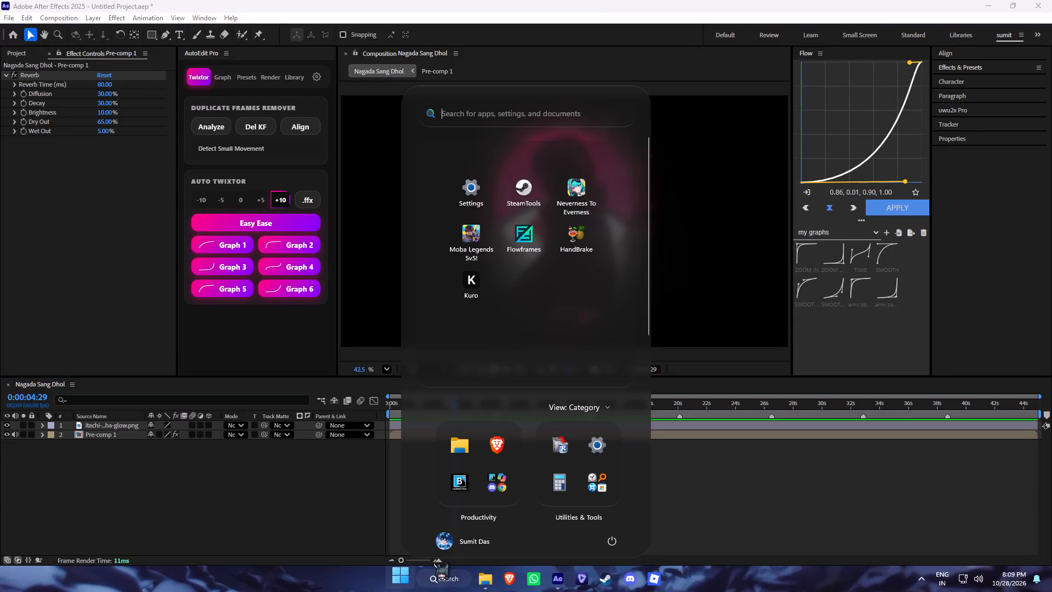
scroll(494, 488, "down", 2)
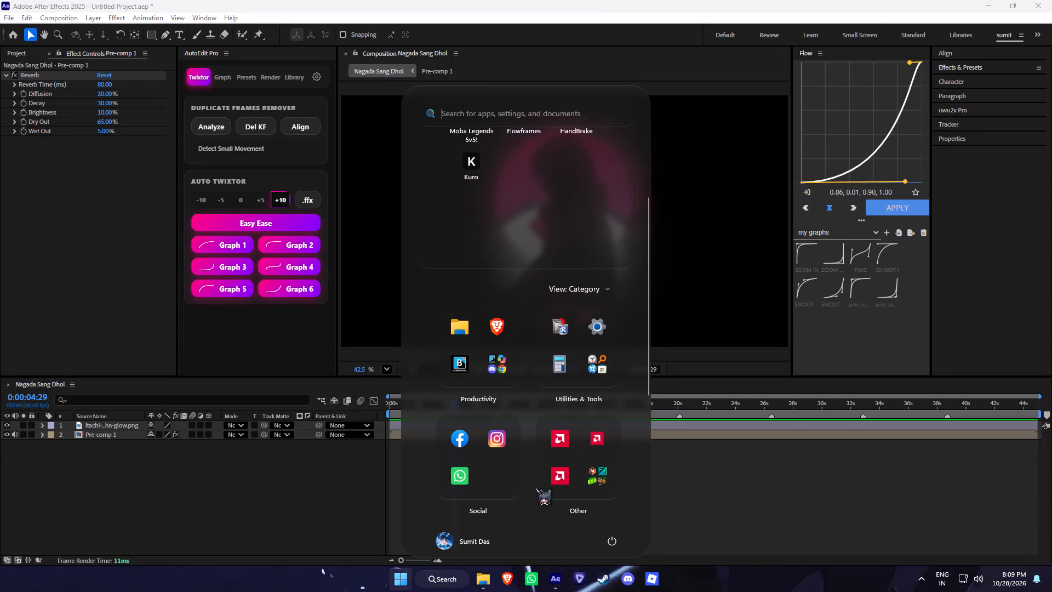
scroll(502, 369, "up", 3)
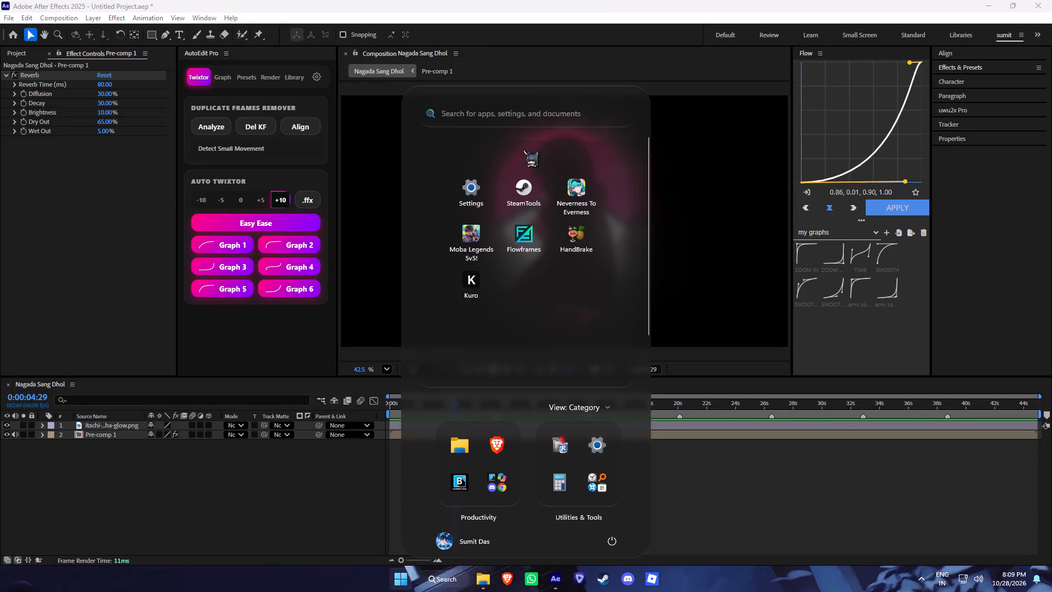
type("moch")
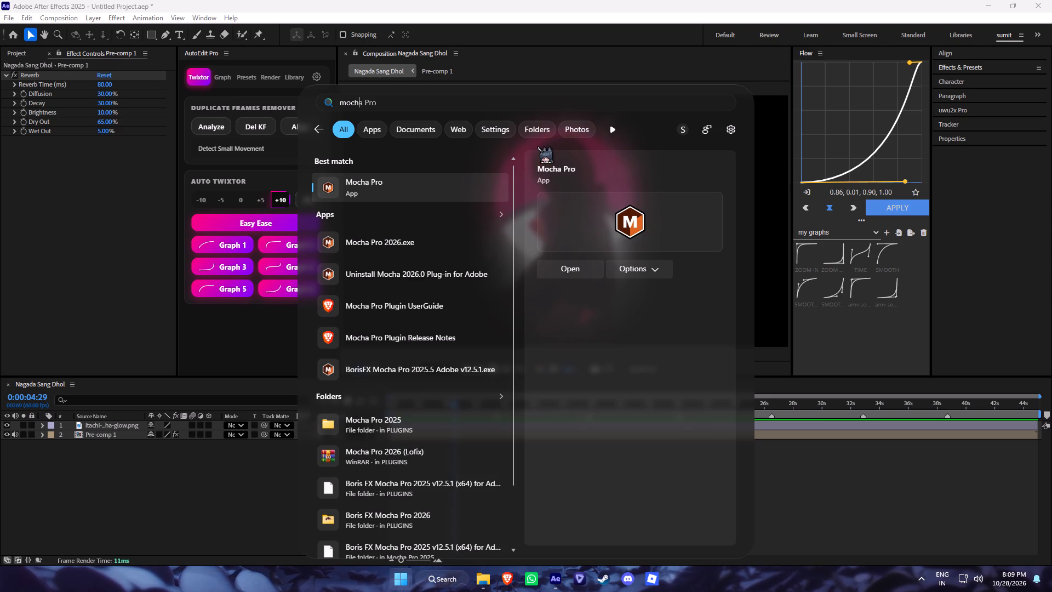
left_click(655, 263)
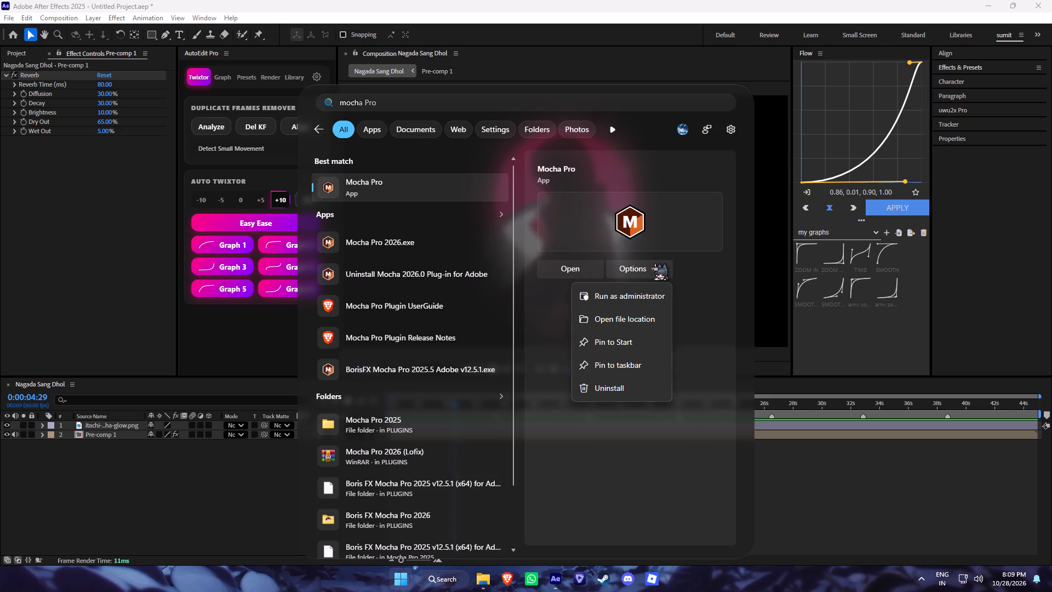
left_click(634, 312)
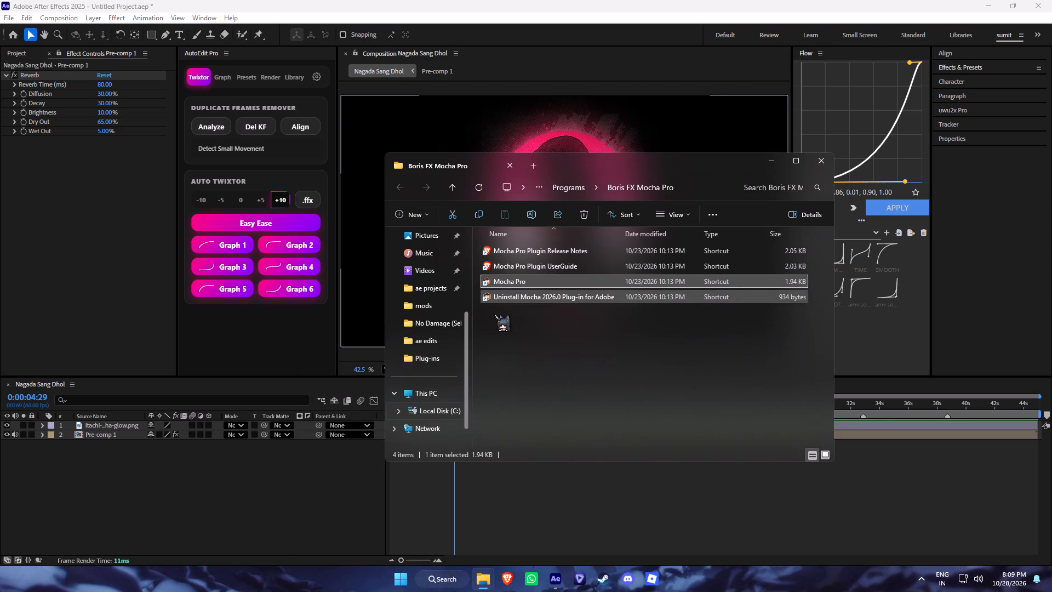
left_click(570, 300)
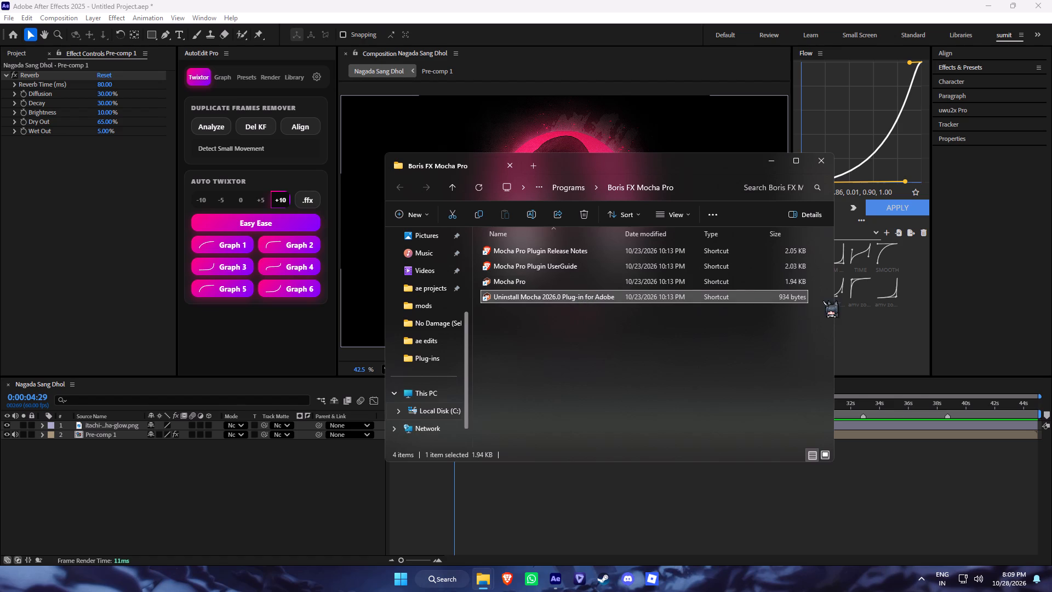
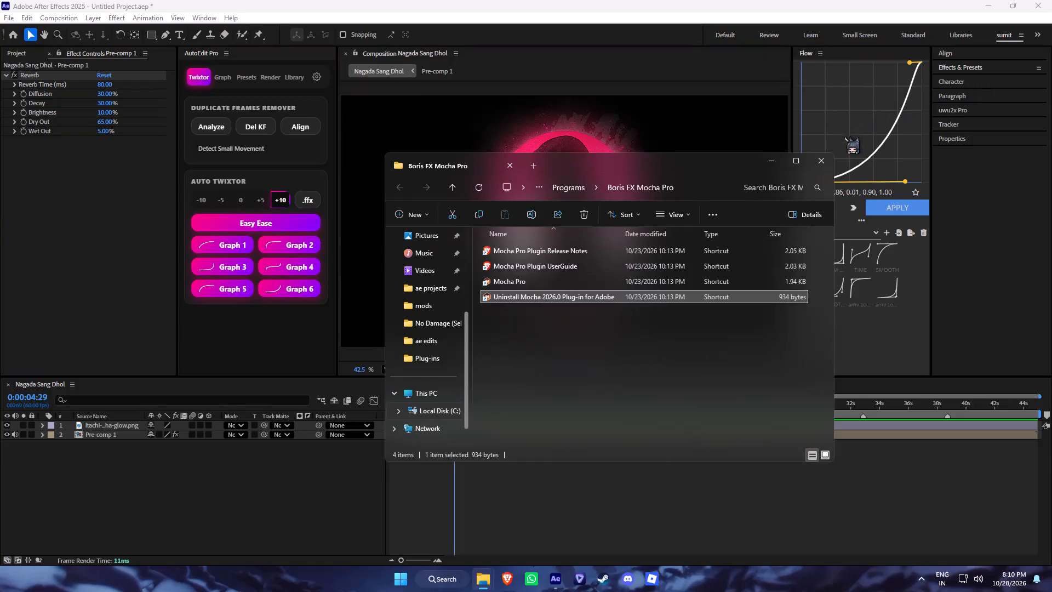
Close the Boris FX Mocha Pro folder window and return to the Nagada Sang Dhol timeline in After Effects.
left_click(819, 159)
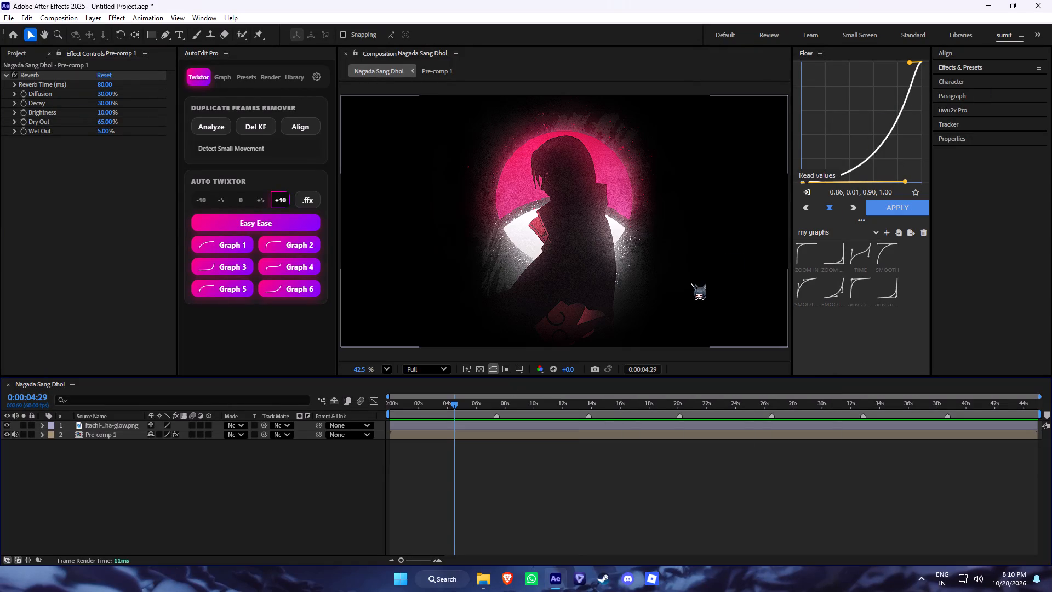
left_click(441, 476)
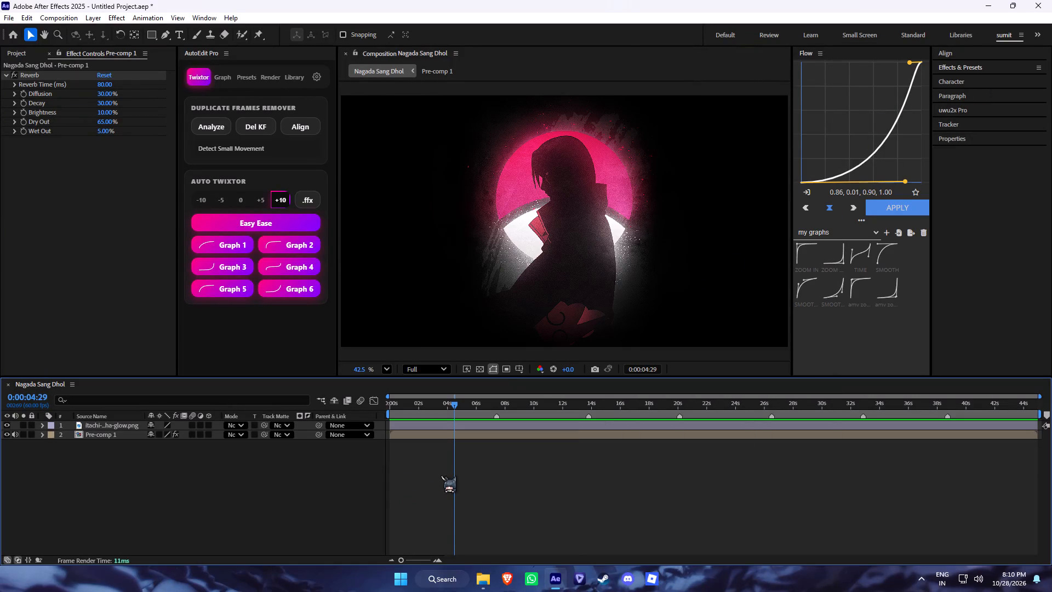
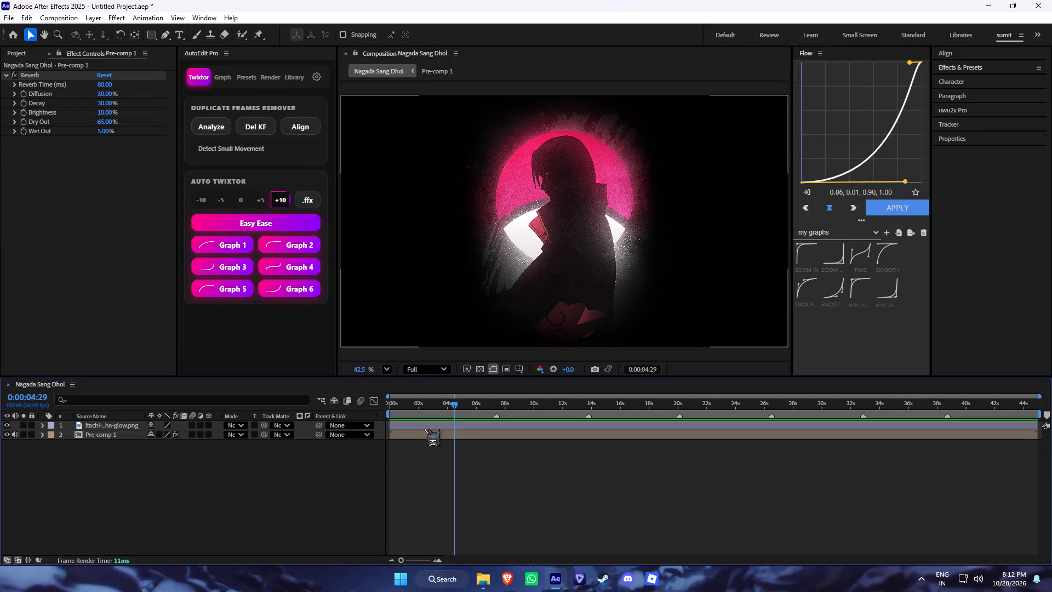
Play the Nagada Sang Dhol composition from its start.
left_click_drag(424, 414, 362, 434)
key("space")
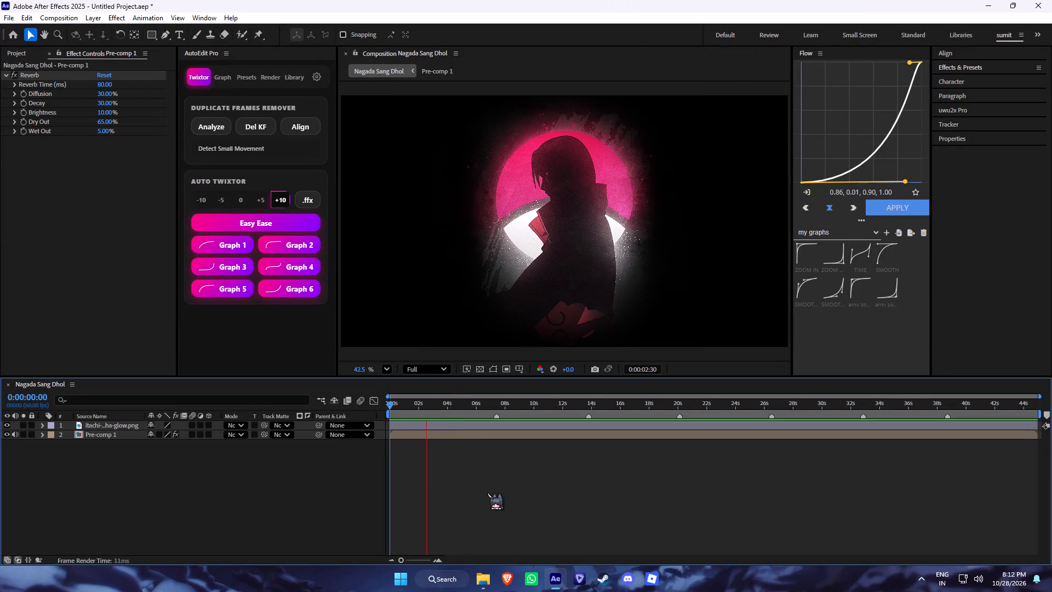
left_click(489, 585)
left_click(806, 150)
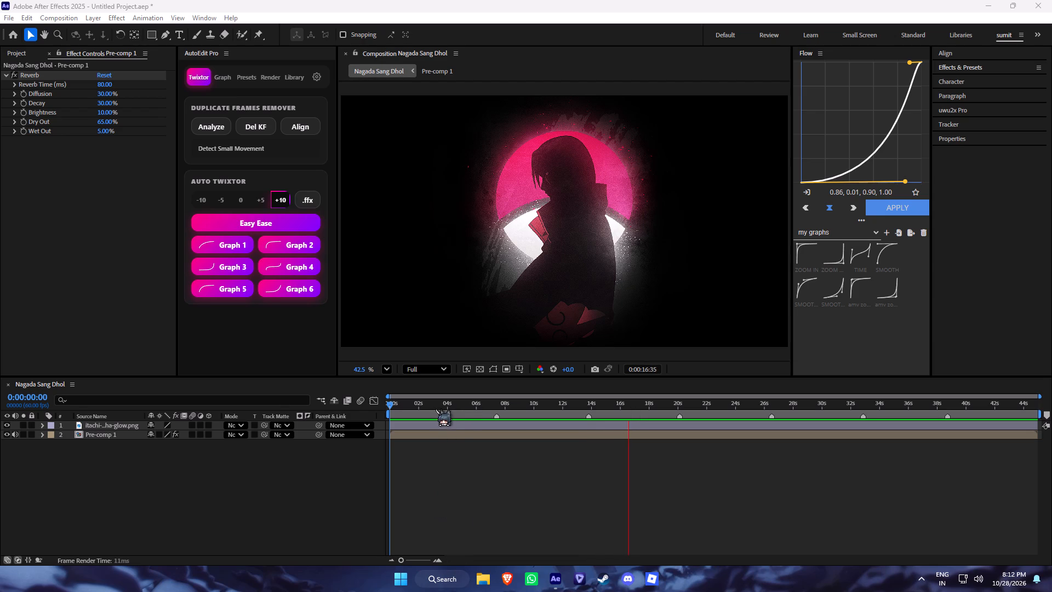
Add a white text layer reading INTRO and move it over the middle of the Itachi figure.
left_click_drag(434, 407, 425, 411)
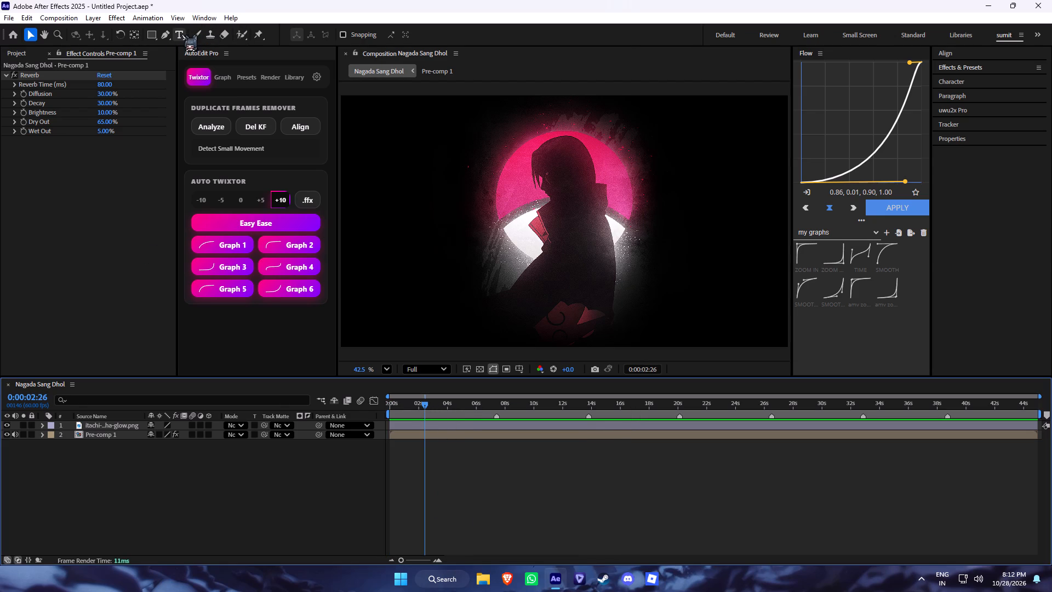
left_click(182, 34)
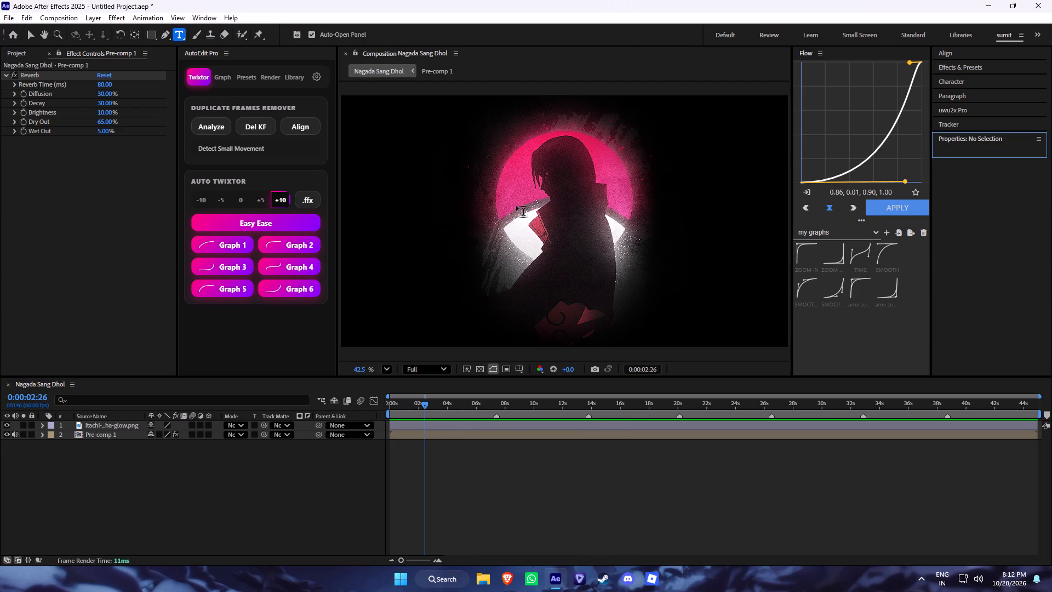
left_click(516, 206)
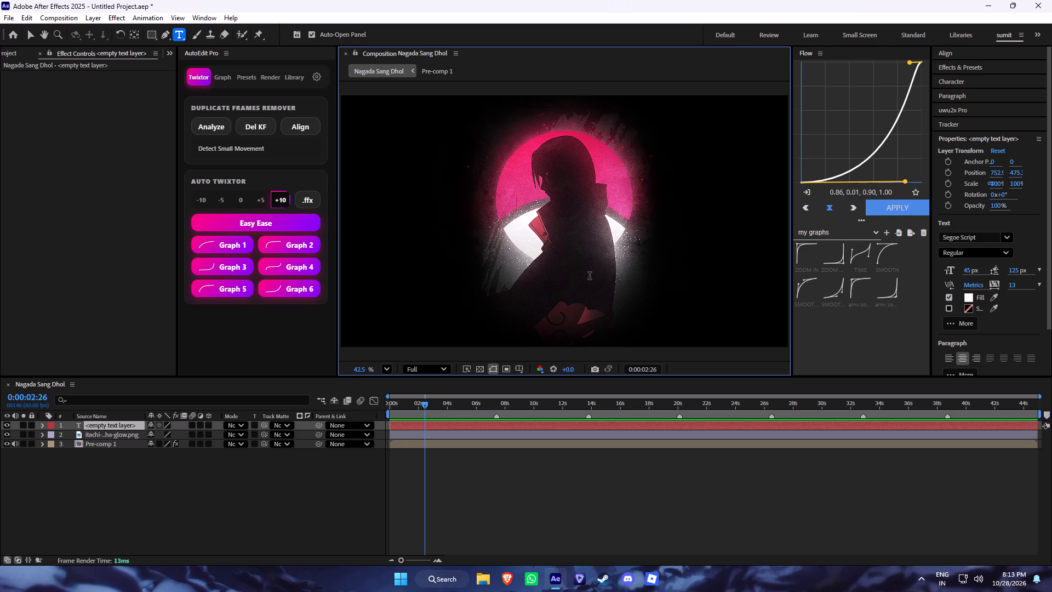
type("INTRO")
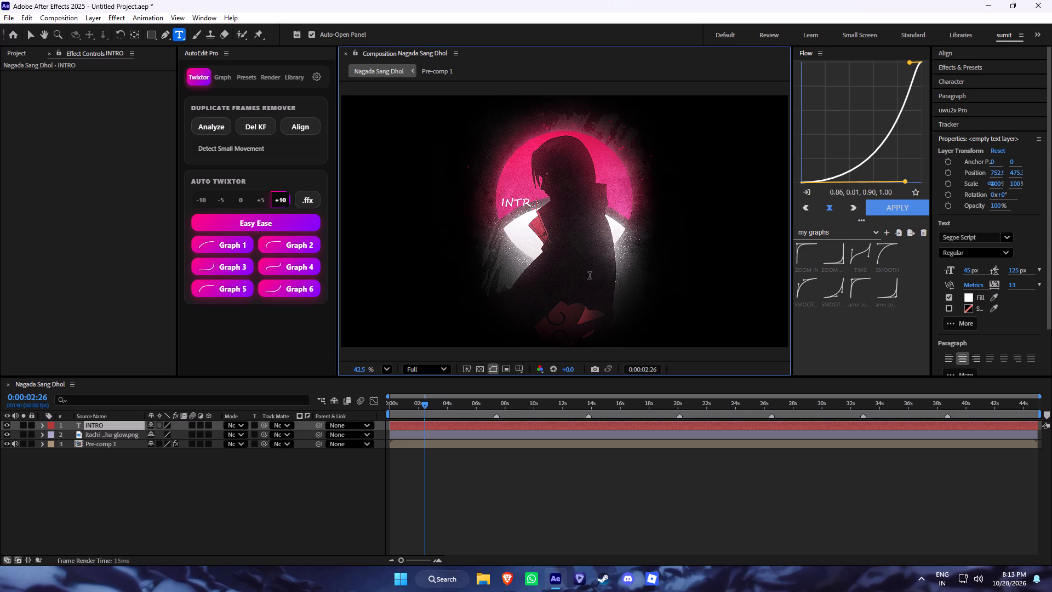
left_click(28, 30)
left_click_drag(527, 204, 572, 232)
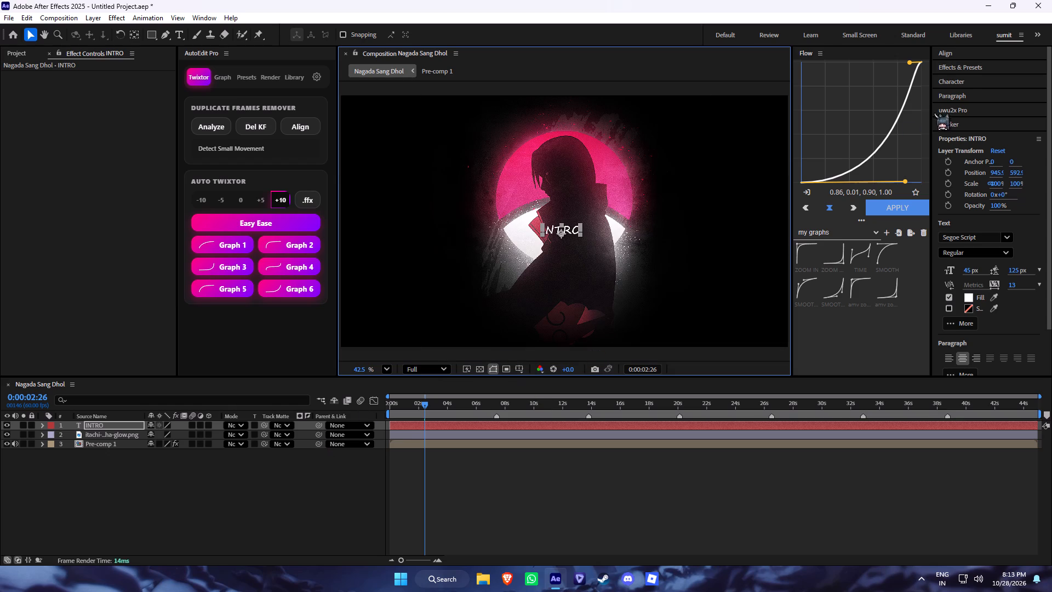
Set the INTRO text's font to Arena Of God from the favourite fonts.
left_click(957, 77)
left_click(999, 99)
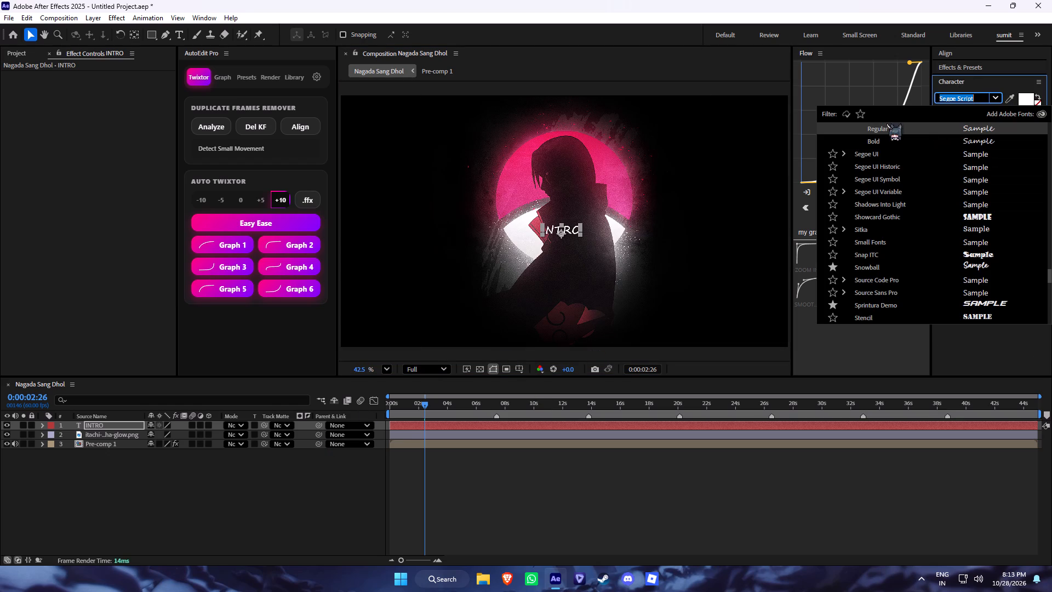
left_click(864, 116)
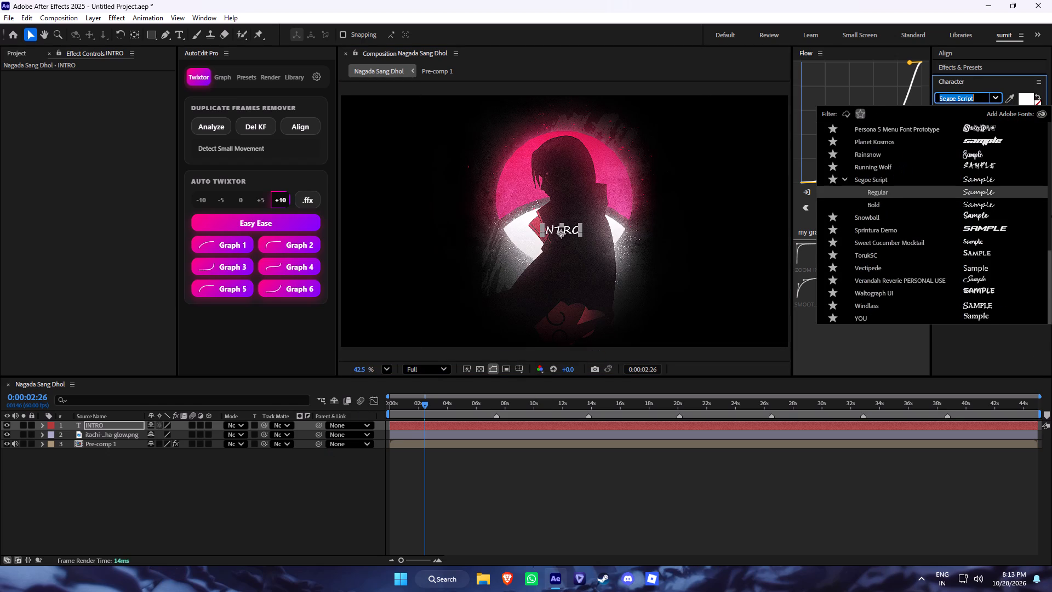
scroll(991, 247, "down", 3)
scroll(989, 259, "up", 3)
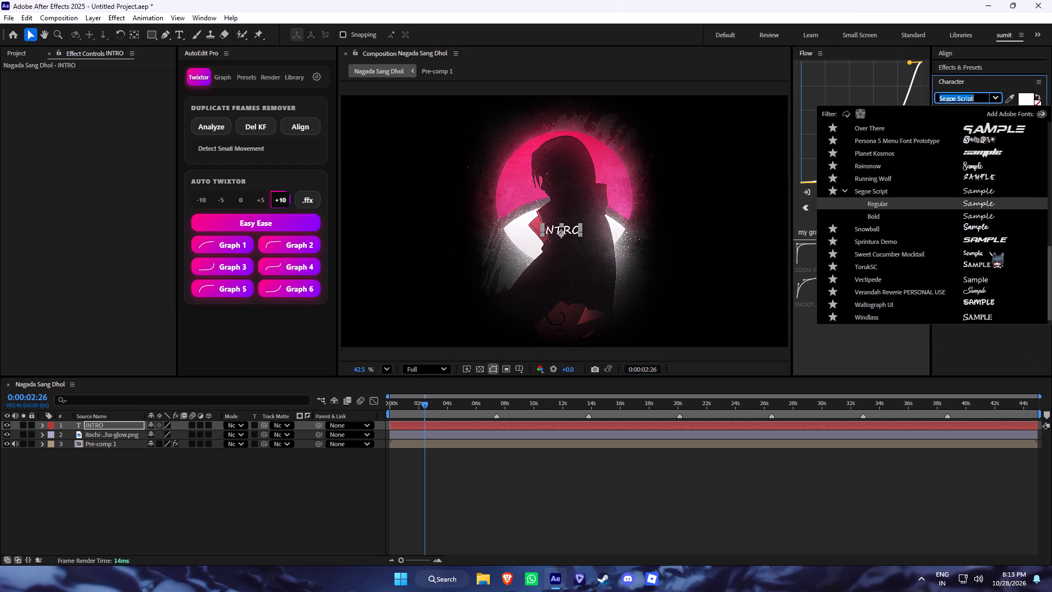
scroll(989, 251, "up", 8)
scroll(991, 178, "up", 13)
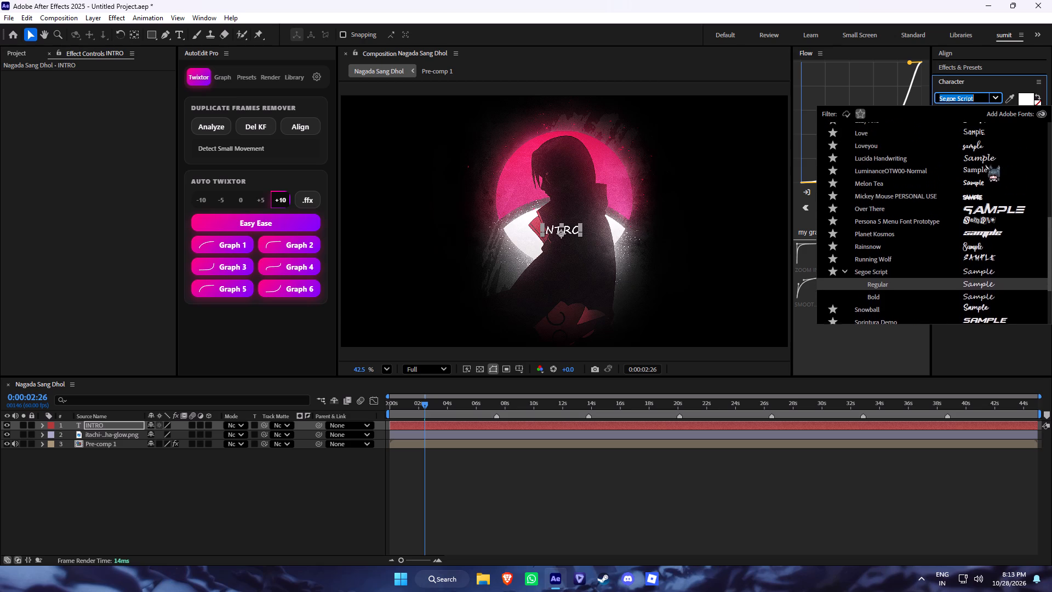
scroll(985, 164, "up", 20)
scroll(985, 164, "up", 5)
scroll(985, 226, "up", 16)
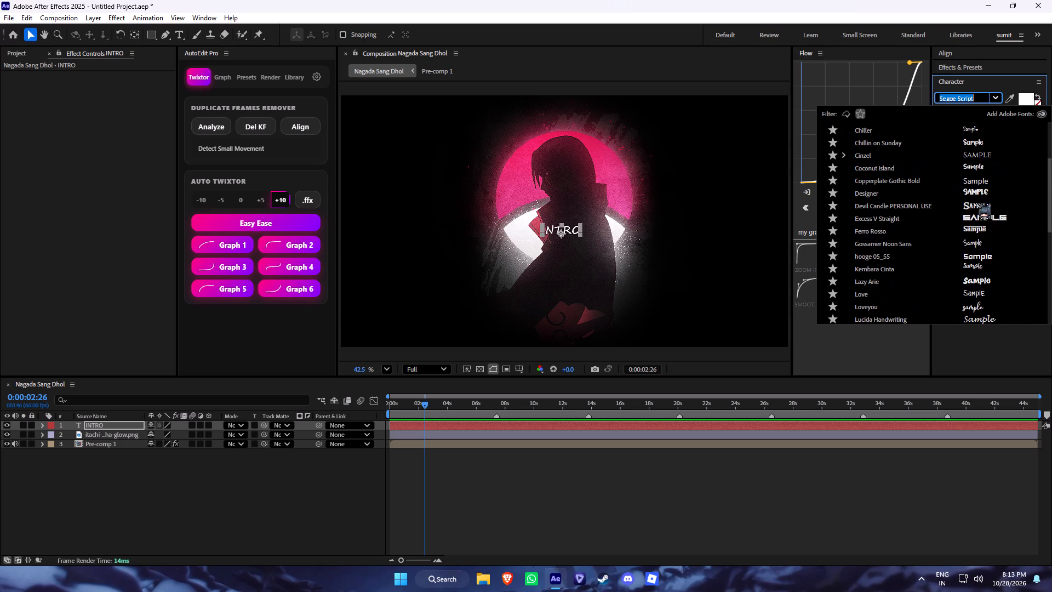
scroll(976, 202, "up", 14)
scroll(967, 159, "up", 8)
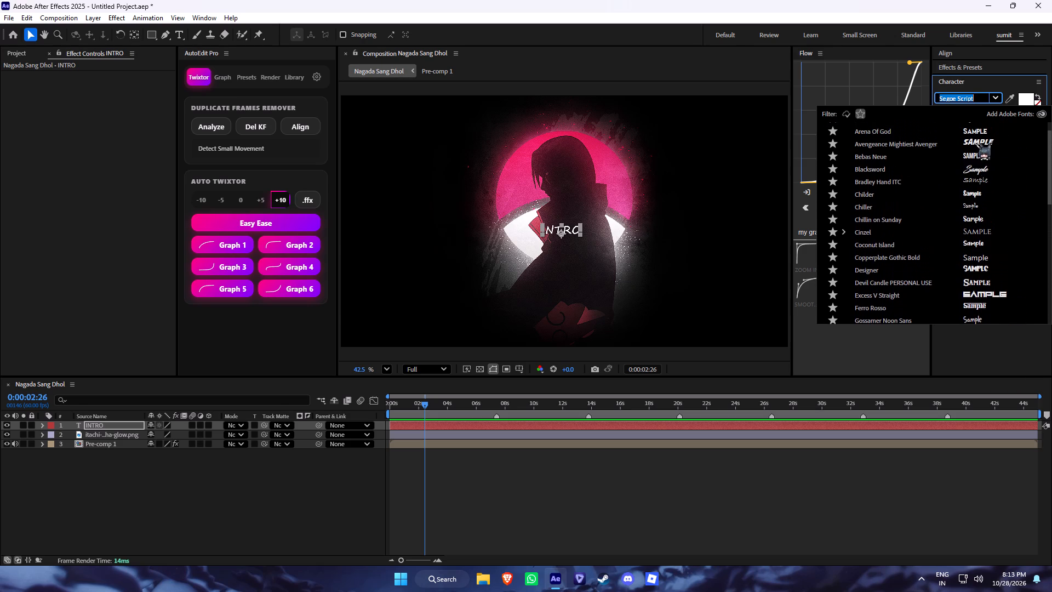
scroll(977, 195, "up", 7)
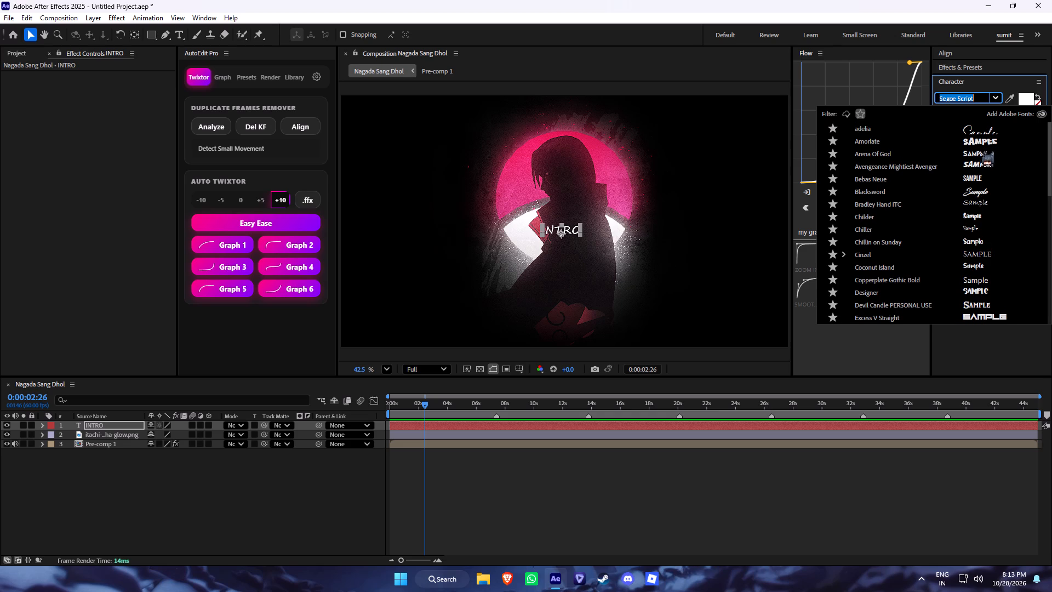
left_click(972, 152)
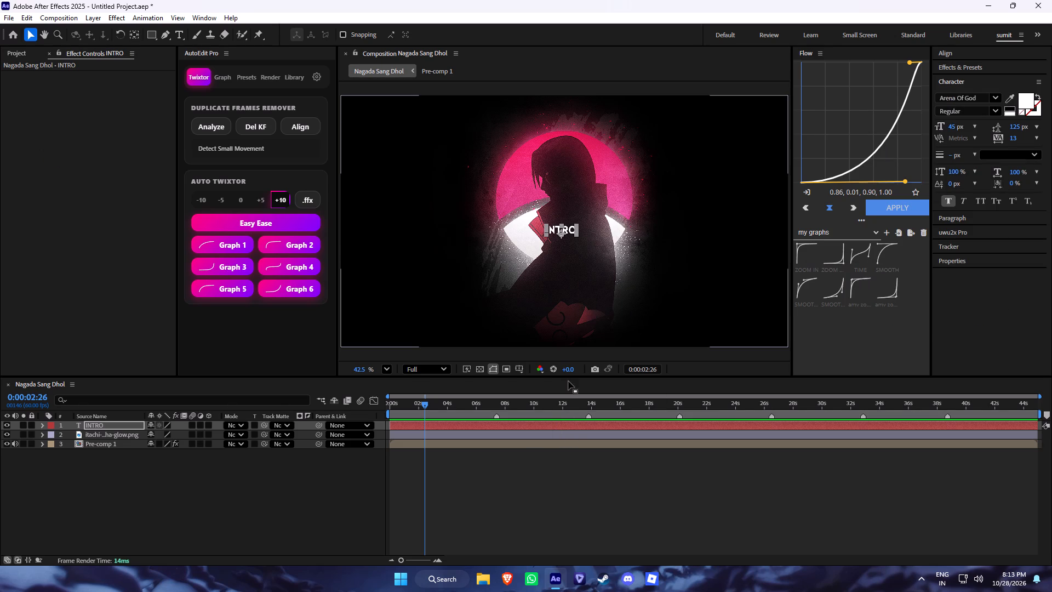
Set the INTRO text's font size to 80 px.
left_click(954, 126)
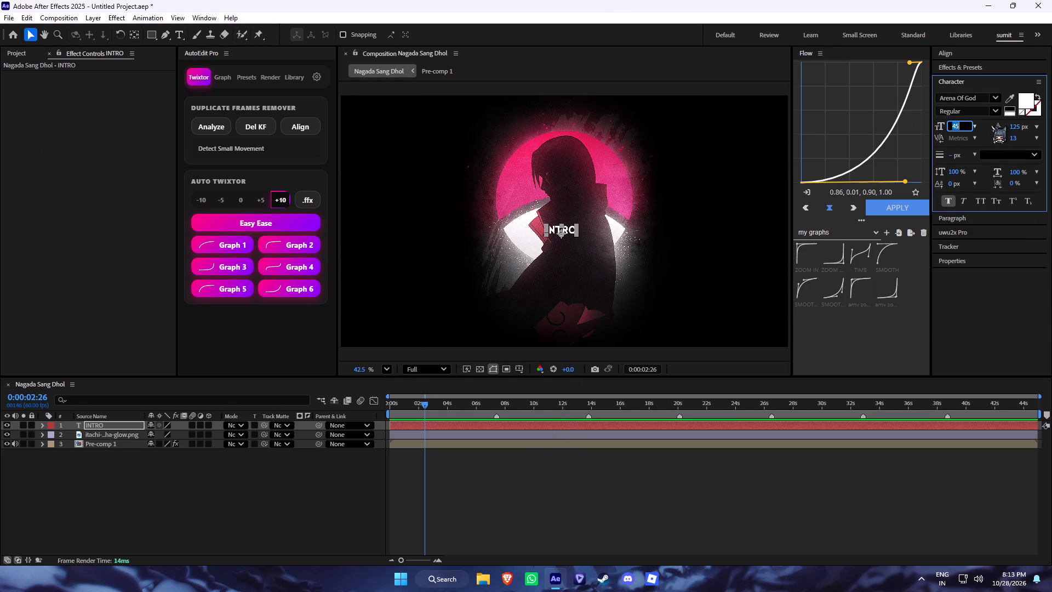
type("80")
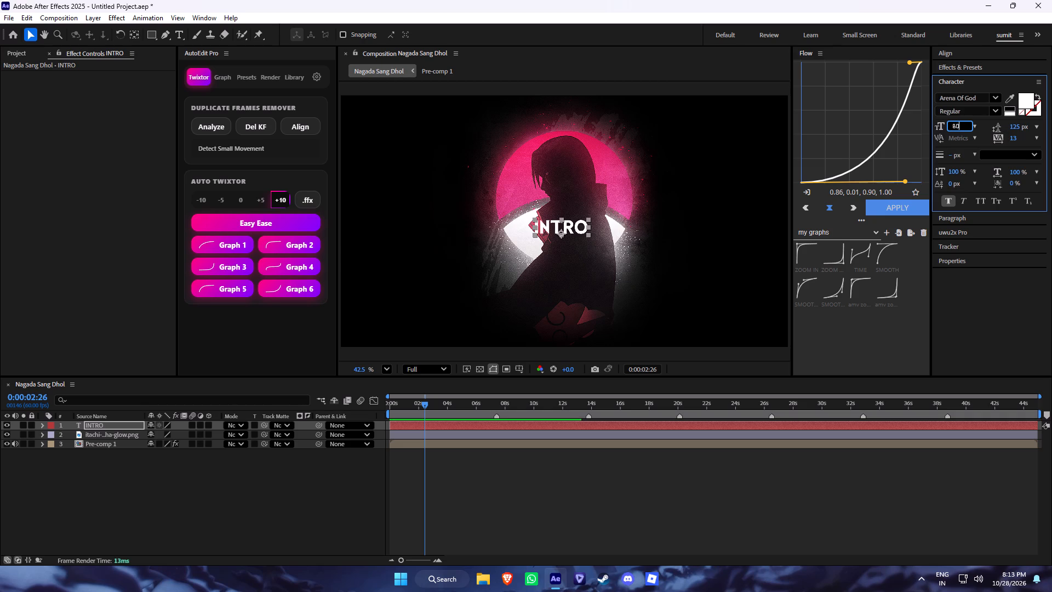
key("Return")
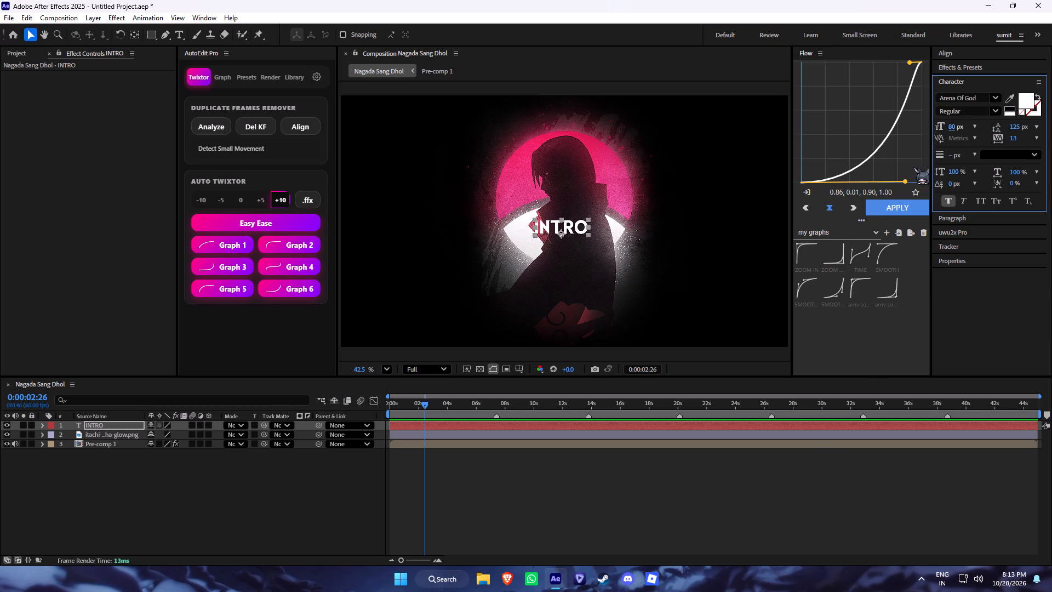
Centre the INTRO text horizontally and vertically in the composition, leaving no layer selected.
left_click(992, 48)
left_click(958, 86)
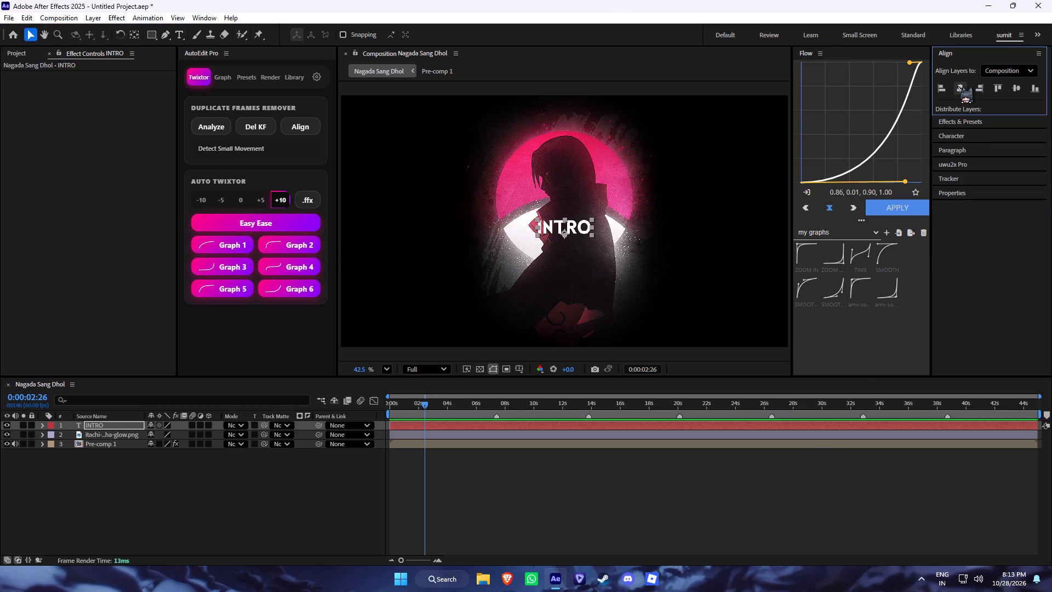
left_click(1018, 89)
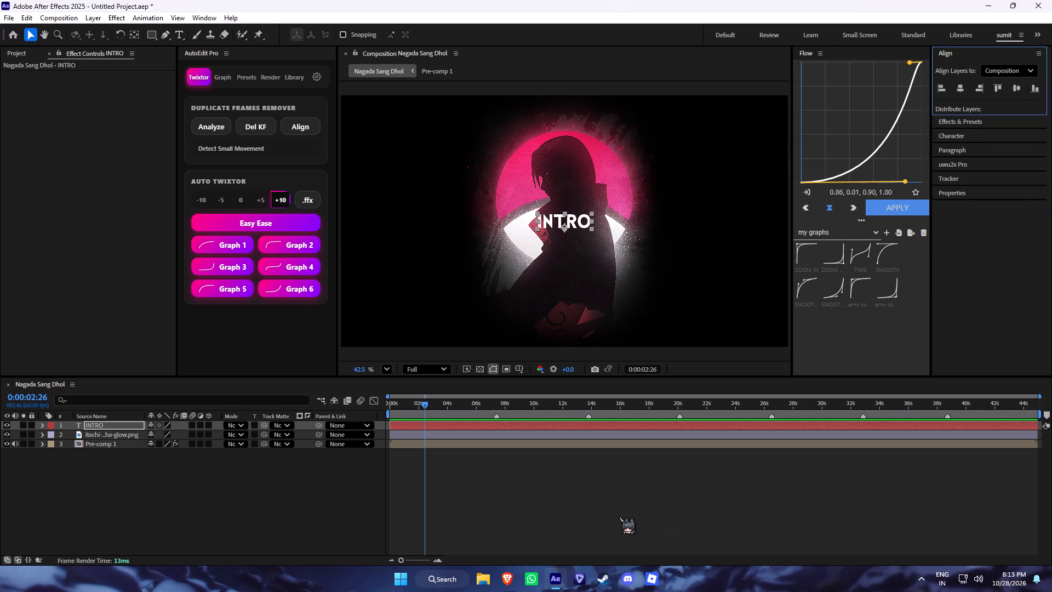
left_click(620, 517)
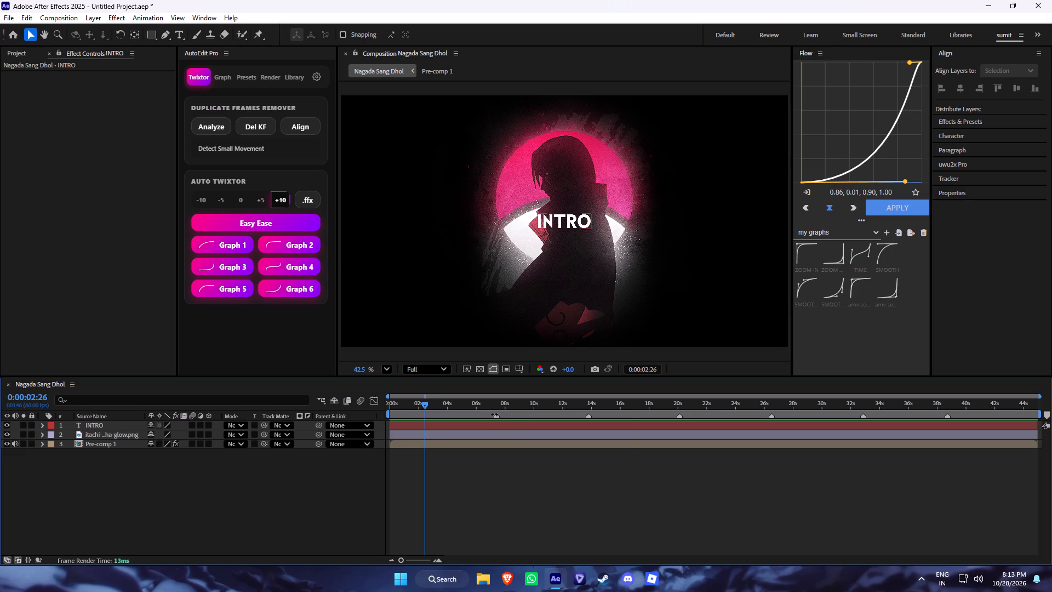
Split the INTRO text layer at the first timeline marker, 0:00:07:25.
right_click(494, 414)
left_click(532, 450)
left_click(515, 425)
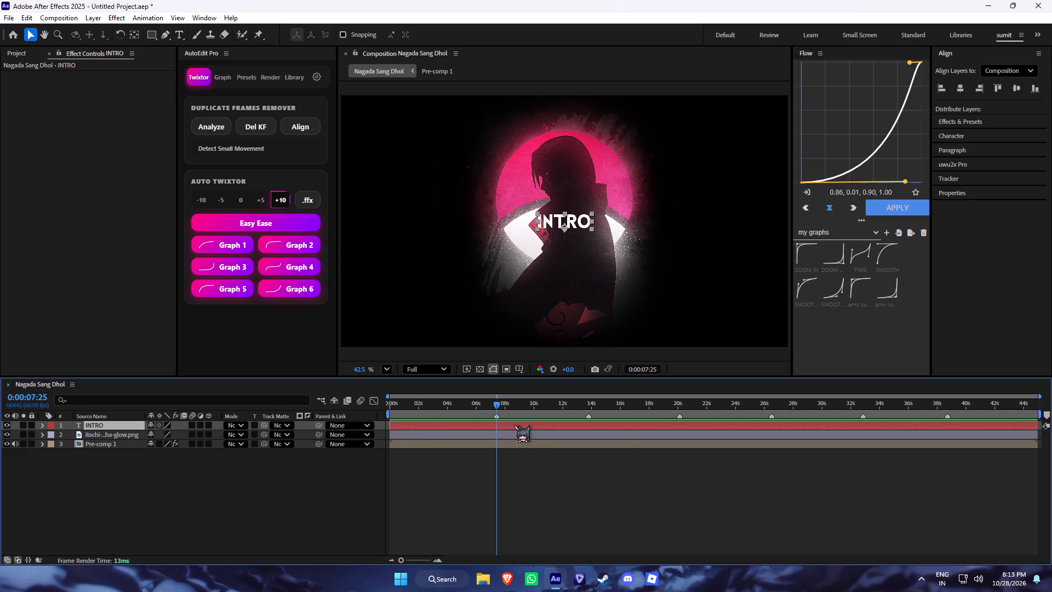
key("ctrl+shift+d")
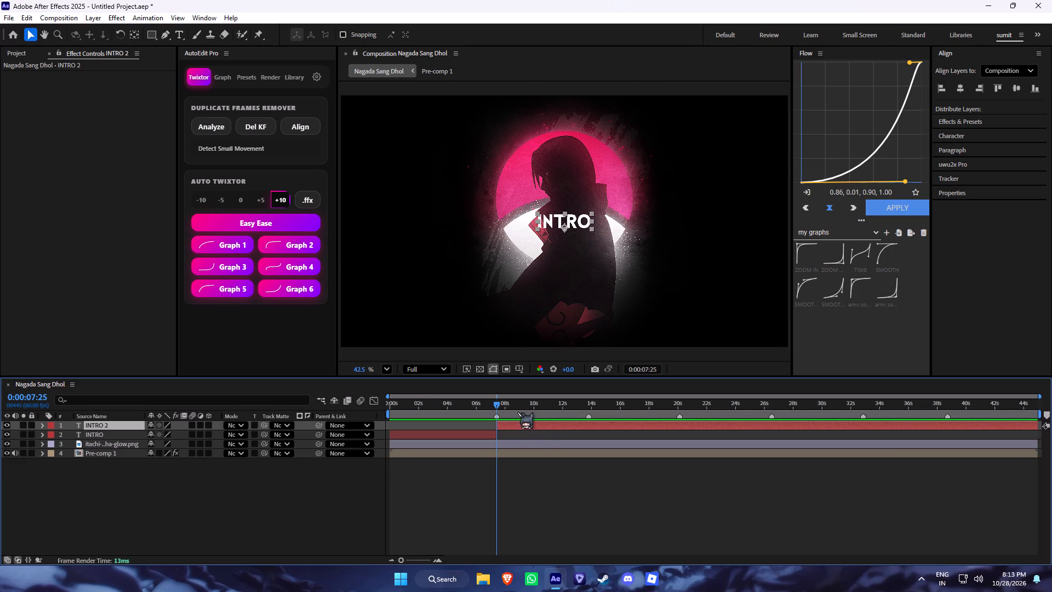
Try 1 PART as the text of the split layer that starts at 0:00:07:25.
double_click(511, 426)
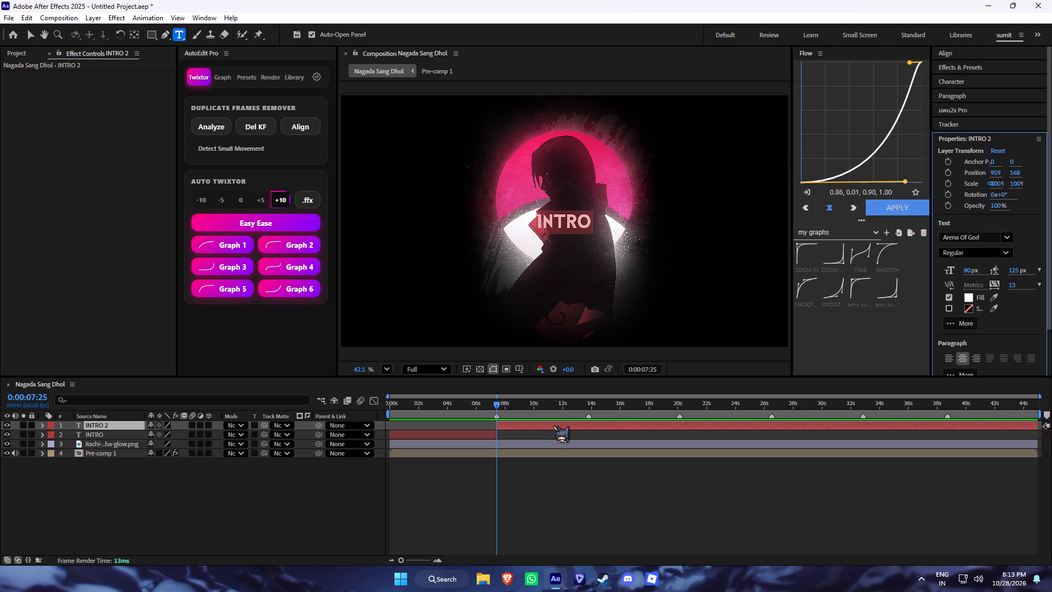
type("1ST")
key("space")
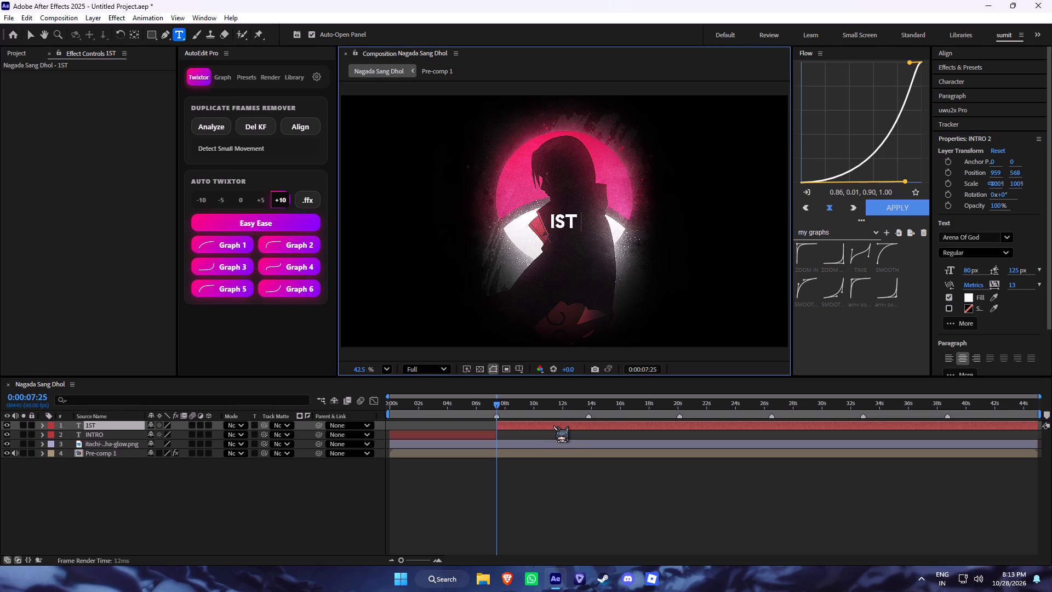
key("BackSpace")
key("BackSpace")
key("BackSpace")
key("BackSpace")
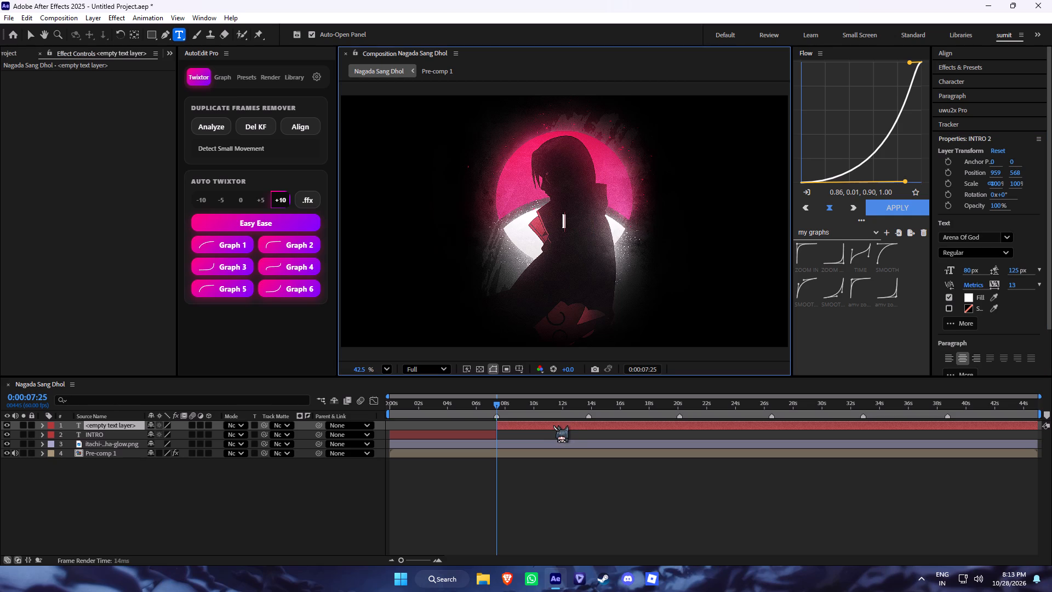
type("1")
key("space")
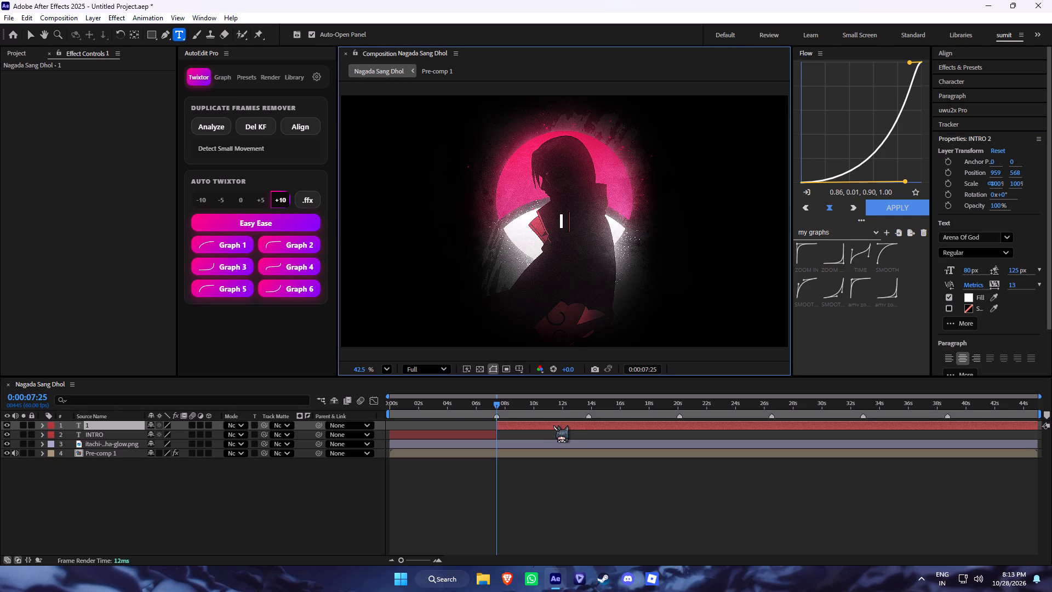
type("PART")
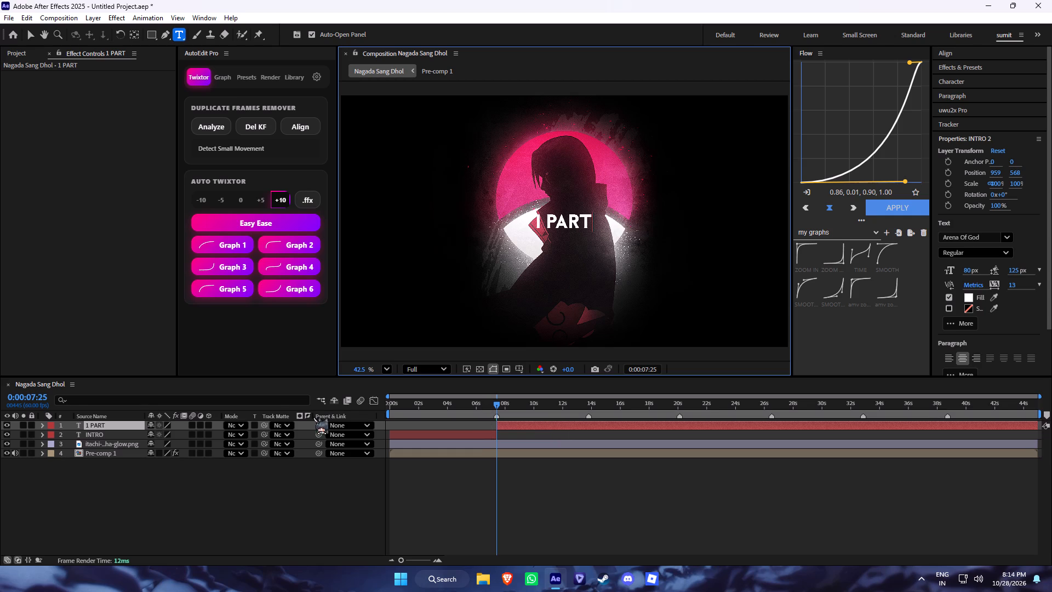
Replace the text of the layer starting at 0:00:07:25 with PART 1.
key("BackSpace")
key("BackSpace")
key("BackSpace")
key("BackSpace")
key("BackSpace")
key("BackSpace")
key("BackSpace")
key("BackSpace")
key("BackSpace")
type("PART 1")
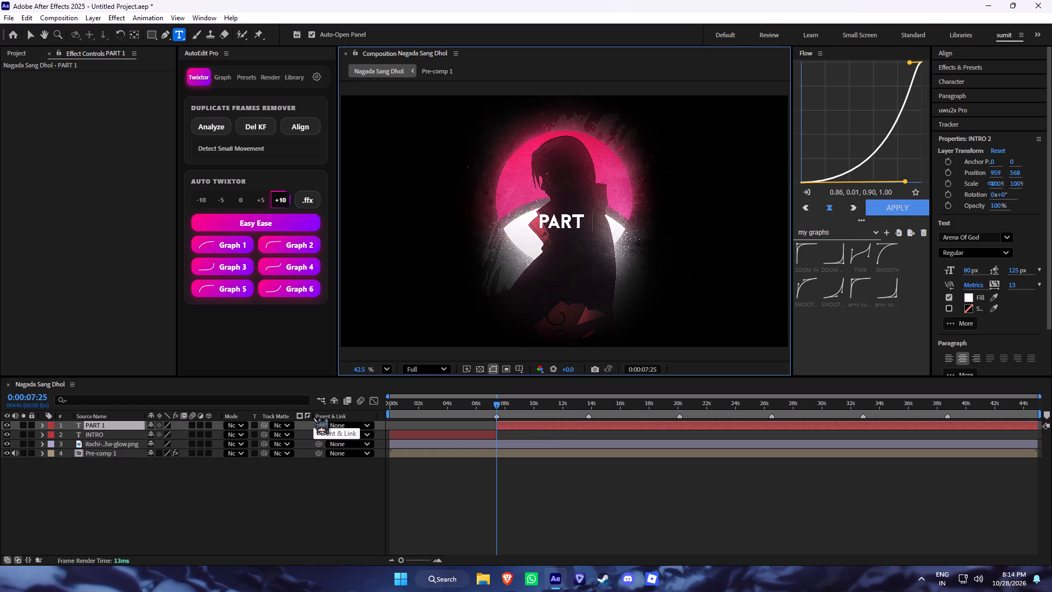
left_click(29, 37)
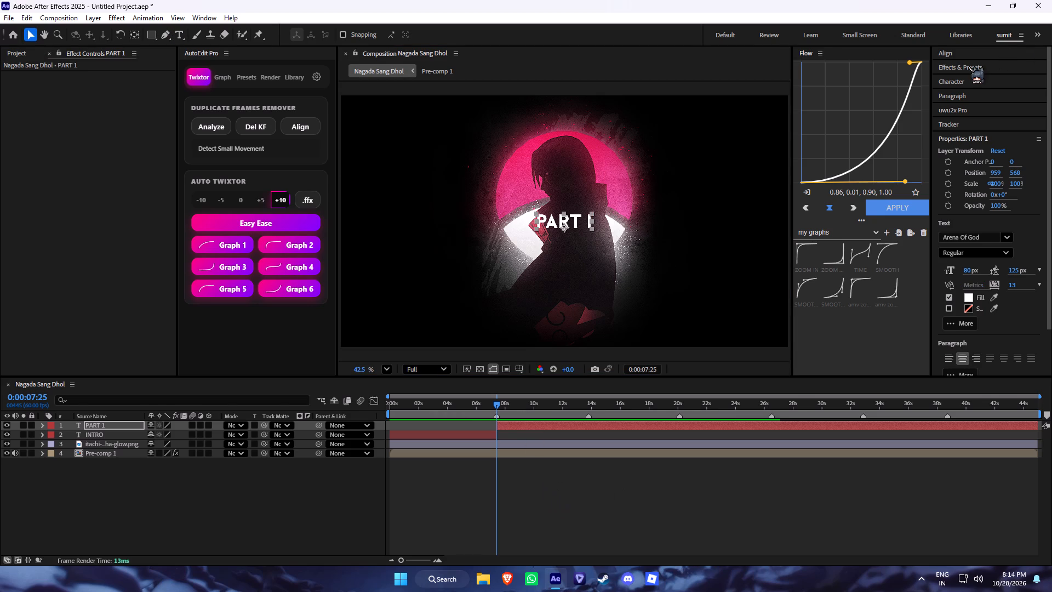
Look through the favourite fonts in the character settings for a typeface for the PART 1 text.
left_click(969, 65)
left_click(973, 74)
left_click(989, 70)
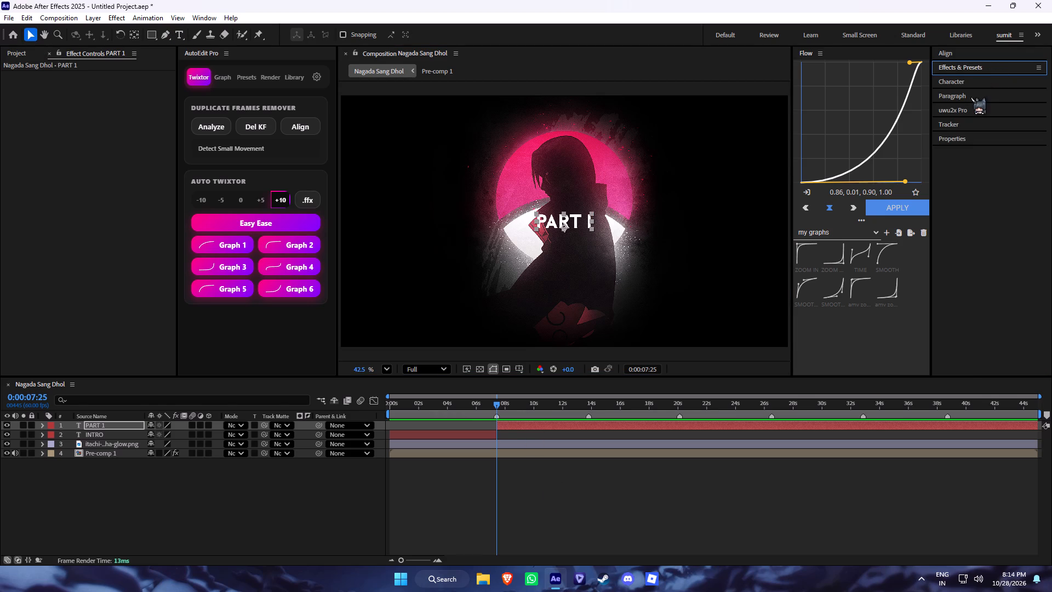
left_click(984, 84)
left_click(992, 98)
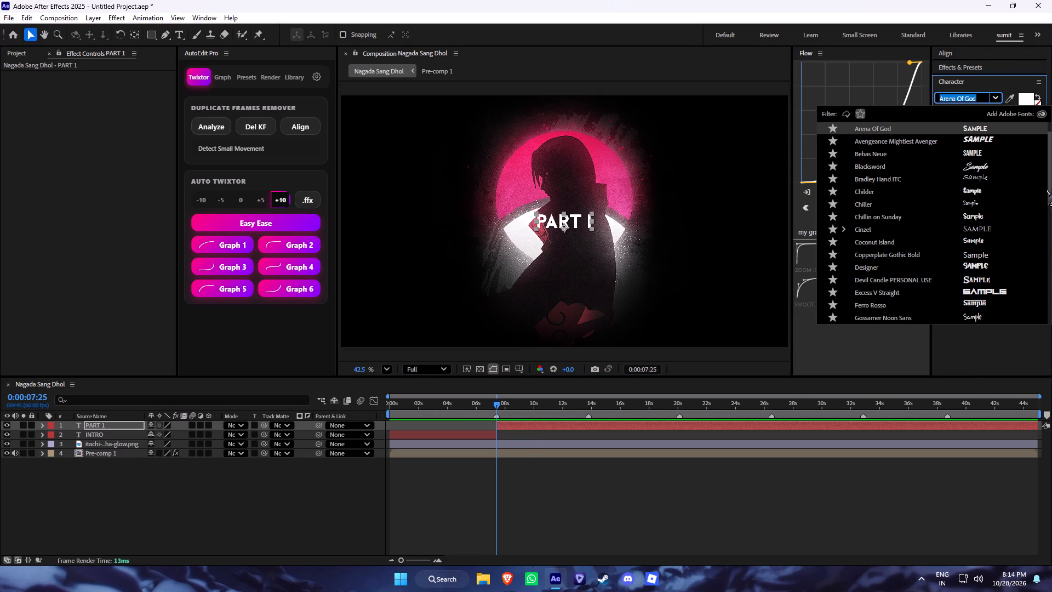
left_click_drag(1051, 190, 1051, 266)
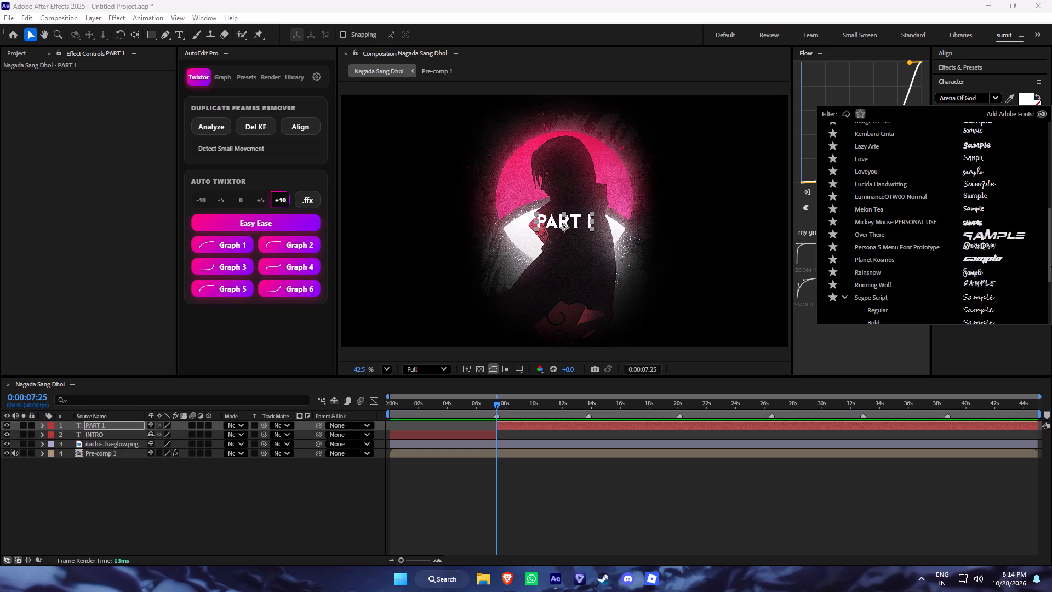
left_click_drag(1051, 266, 1051, 305)
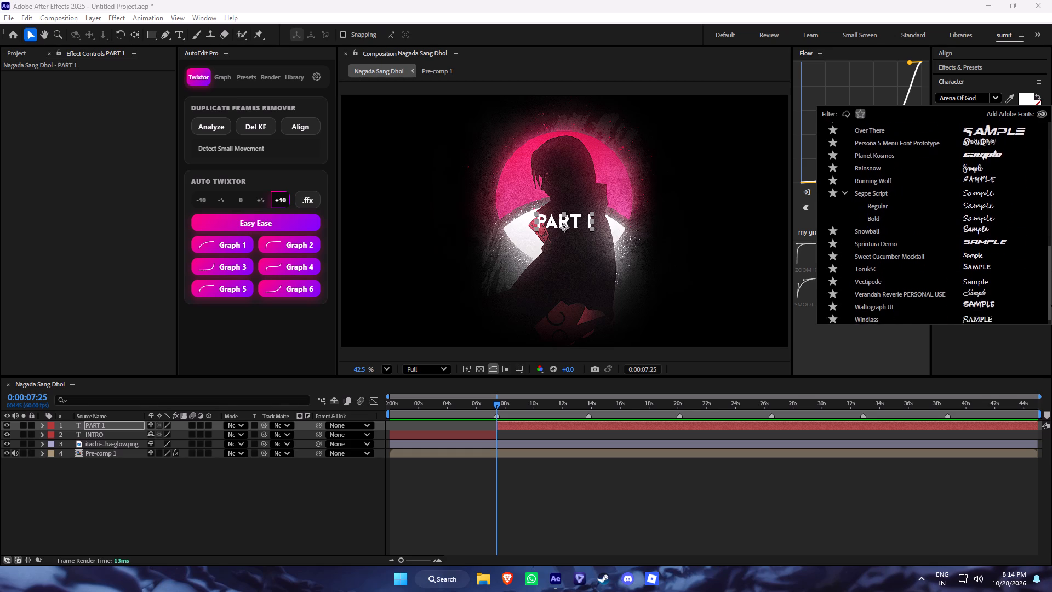
left_click_drag(1051, 305, 1051, 308)
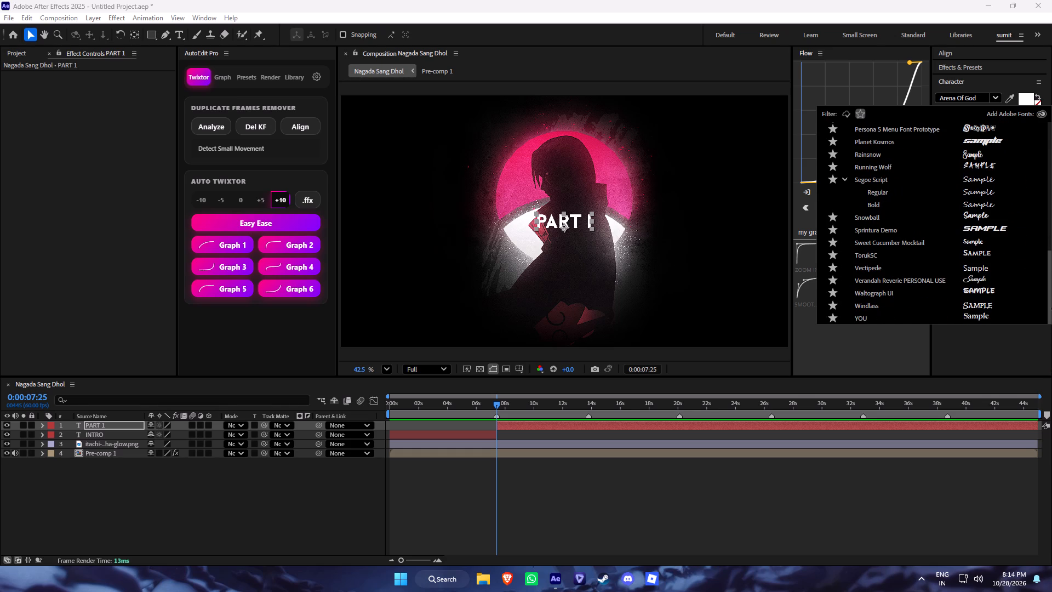
left_click_drag(1051, 308, 1051, 70)
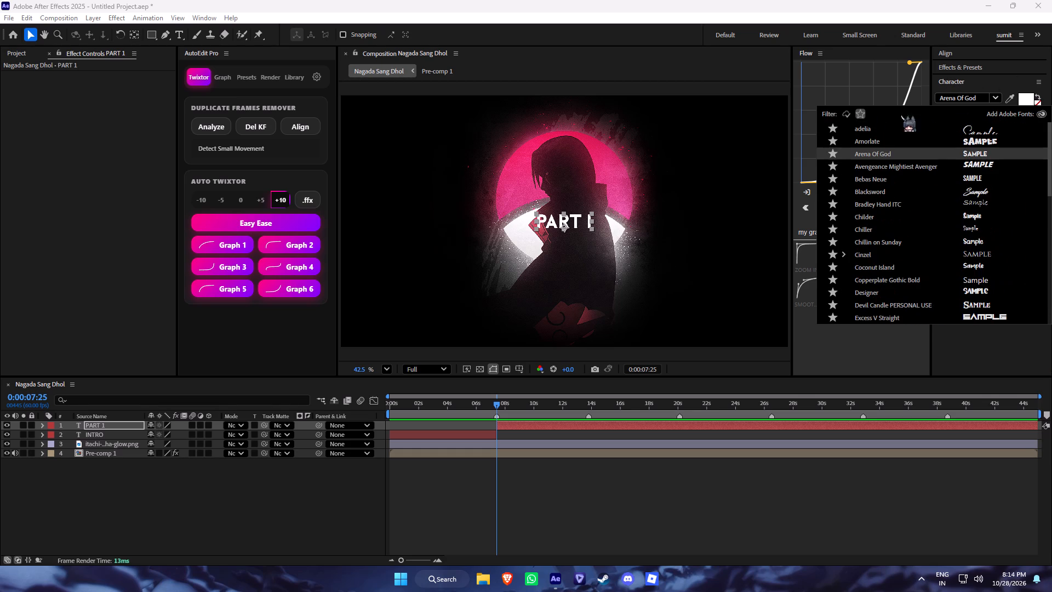
Turn off the favourites-only filter so the font list covers all fonts.
left_click(861, 111)
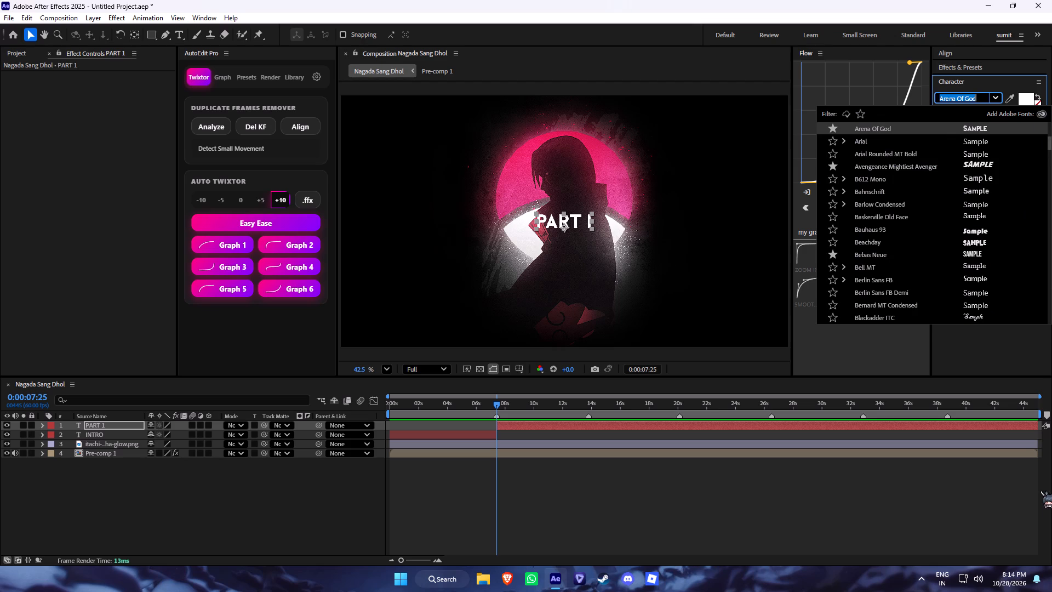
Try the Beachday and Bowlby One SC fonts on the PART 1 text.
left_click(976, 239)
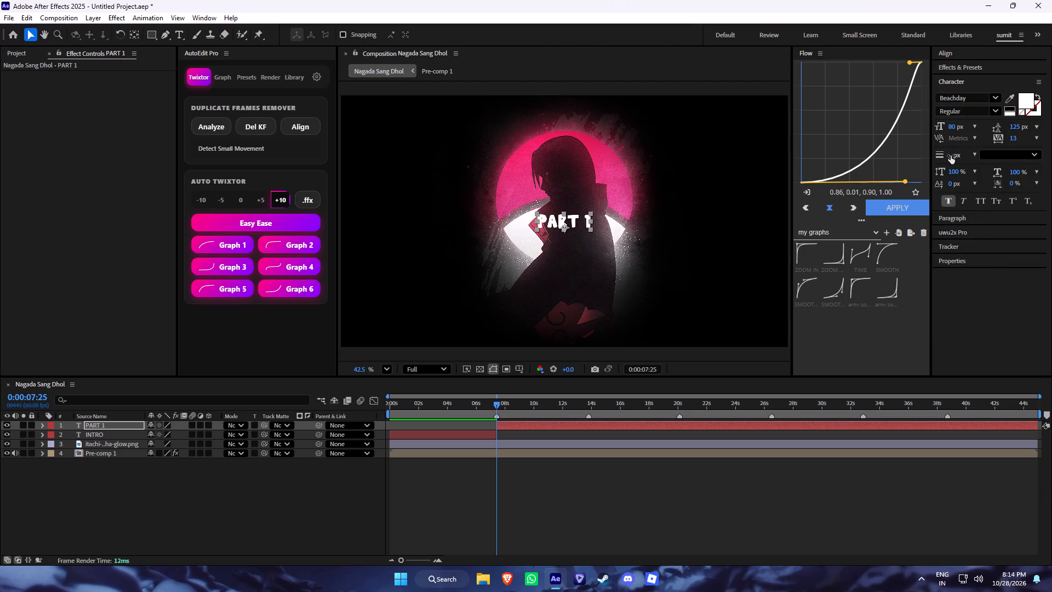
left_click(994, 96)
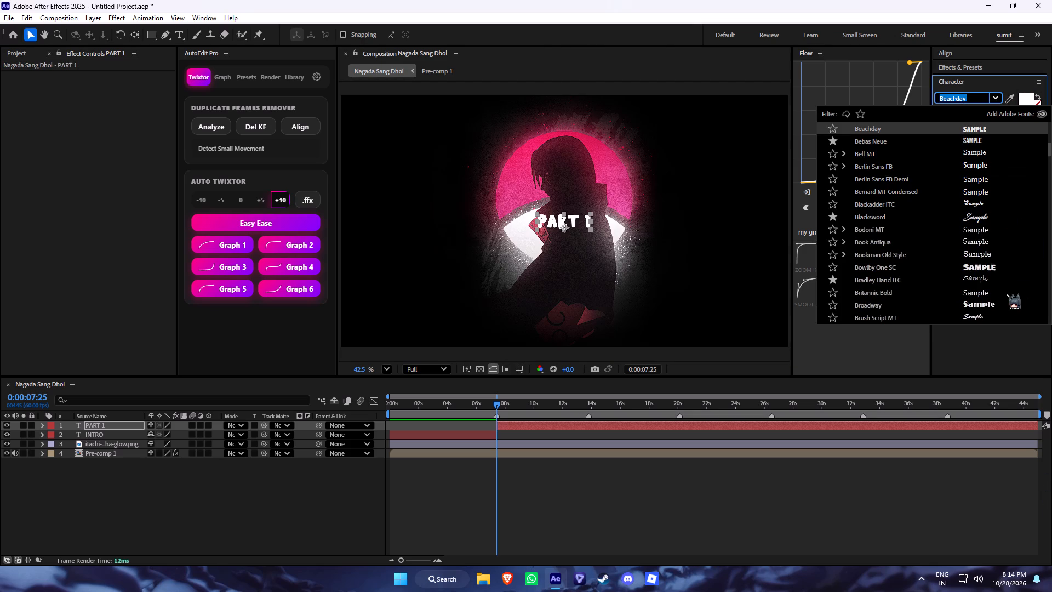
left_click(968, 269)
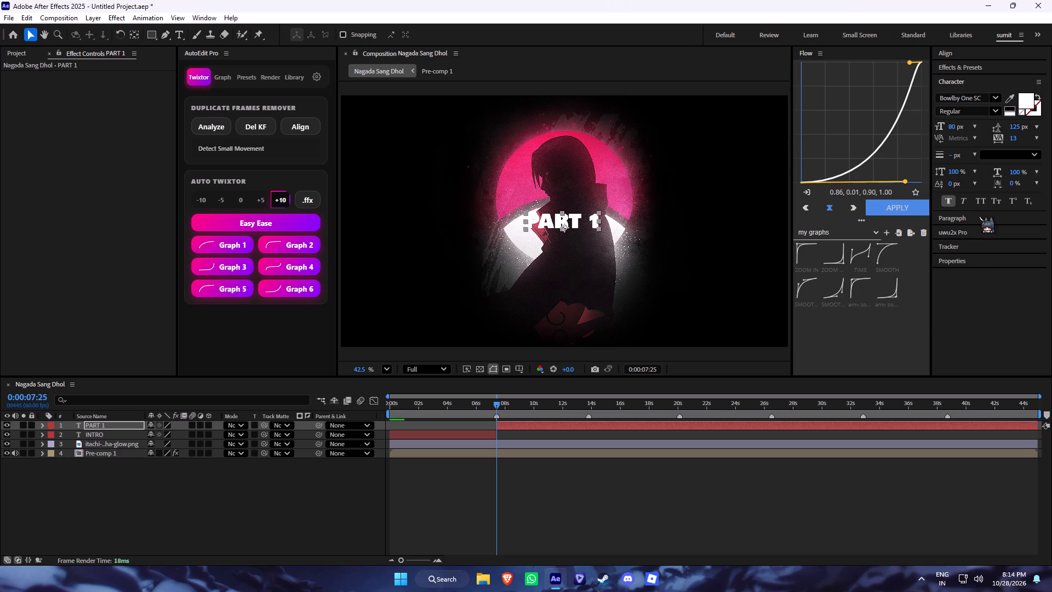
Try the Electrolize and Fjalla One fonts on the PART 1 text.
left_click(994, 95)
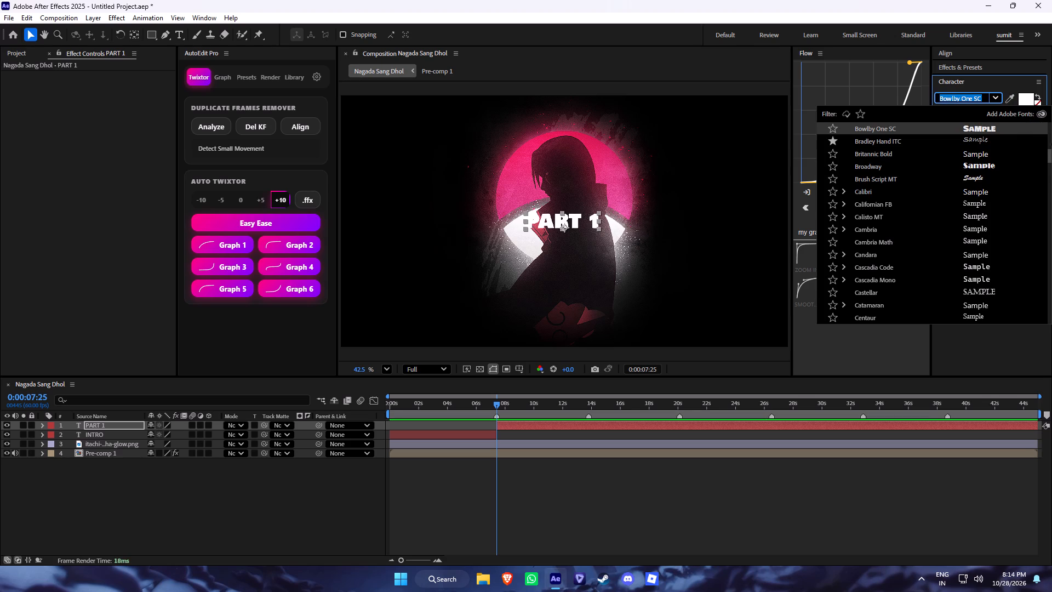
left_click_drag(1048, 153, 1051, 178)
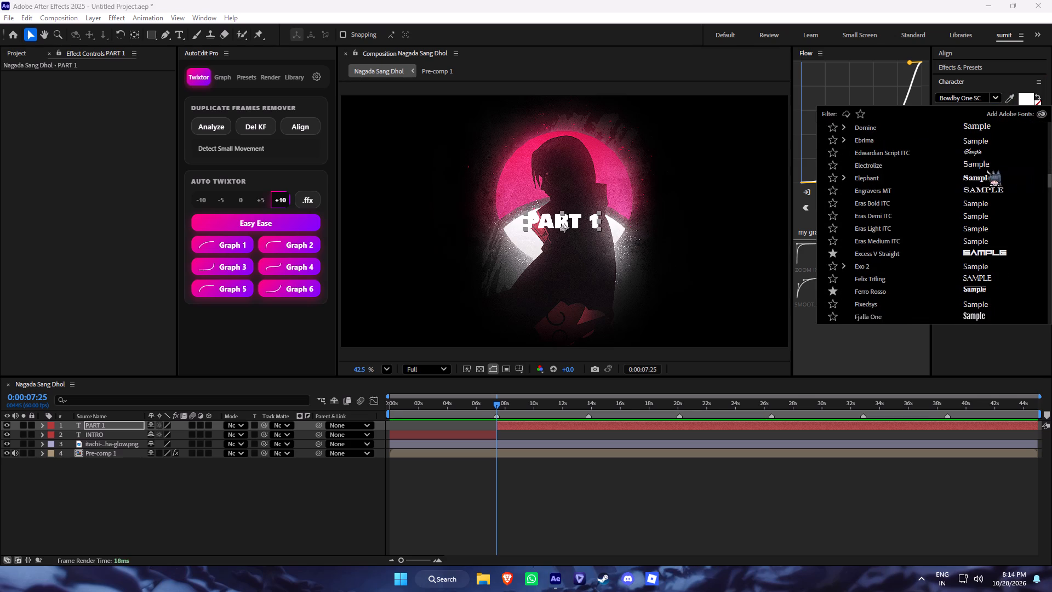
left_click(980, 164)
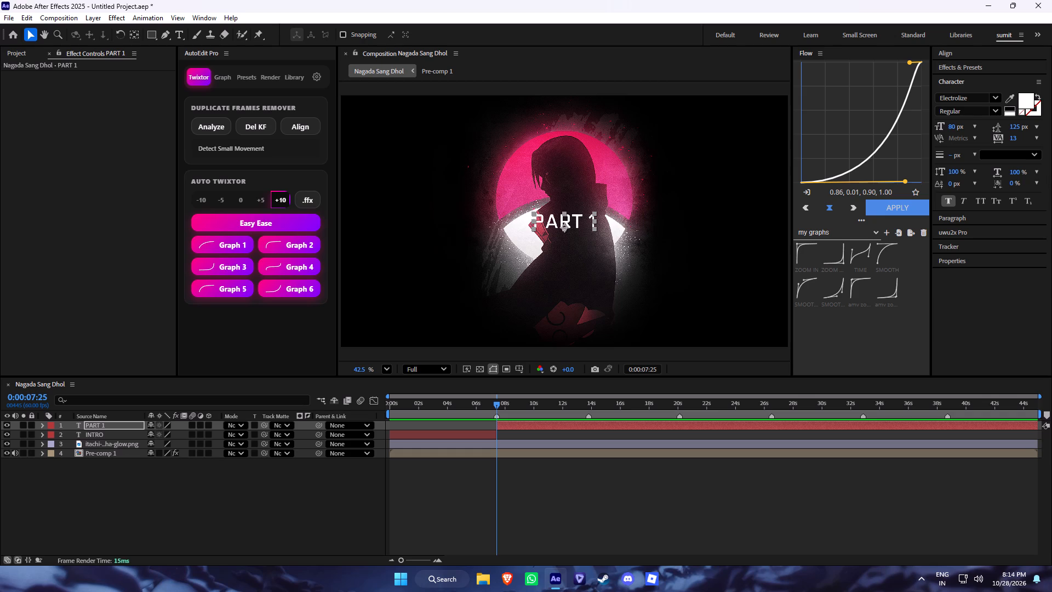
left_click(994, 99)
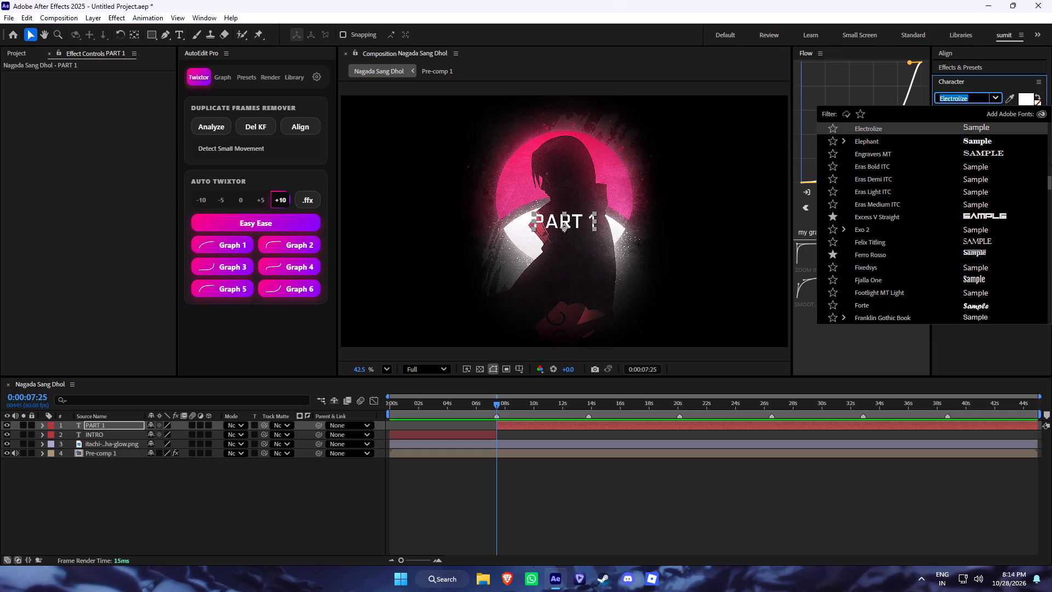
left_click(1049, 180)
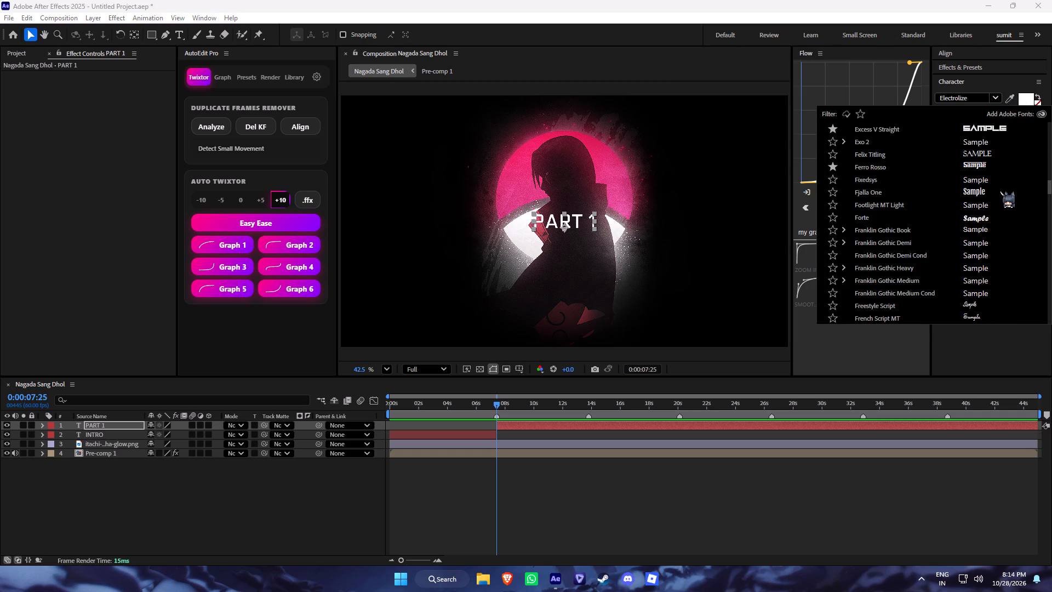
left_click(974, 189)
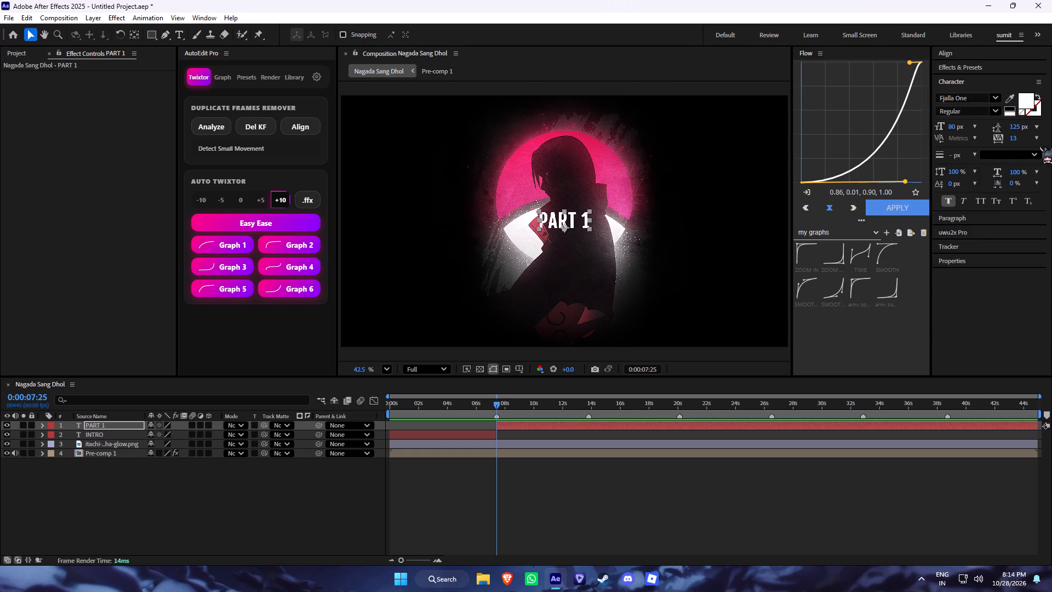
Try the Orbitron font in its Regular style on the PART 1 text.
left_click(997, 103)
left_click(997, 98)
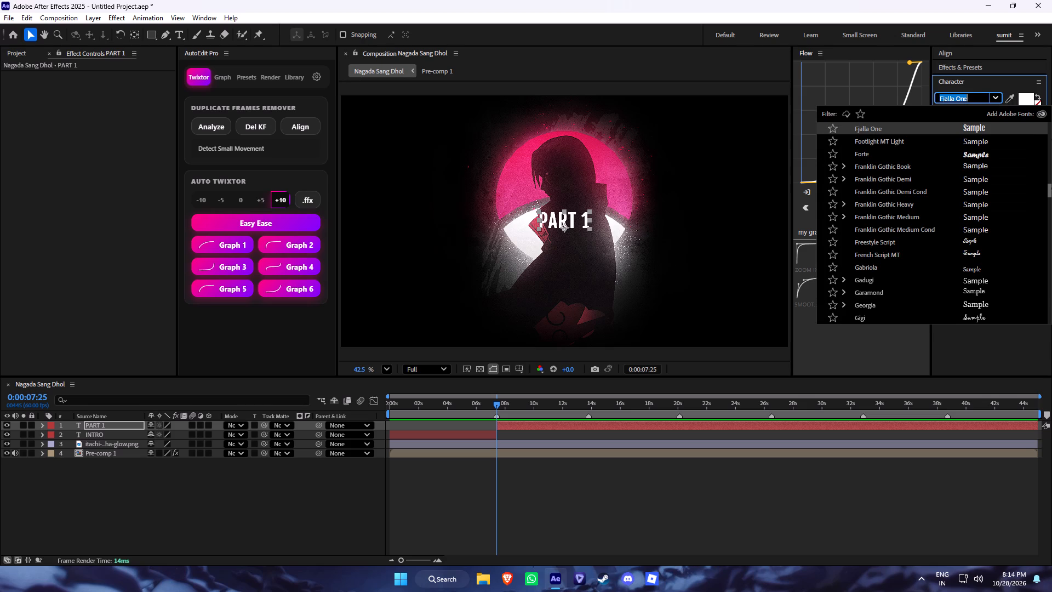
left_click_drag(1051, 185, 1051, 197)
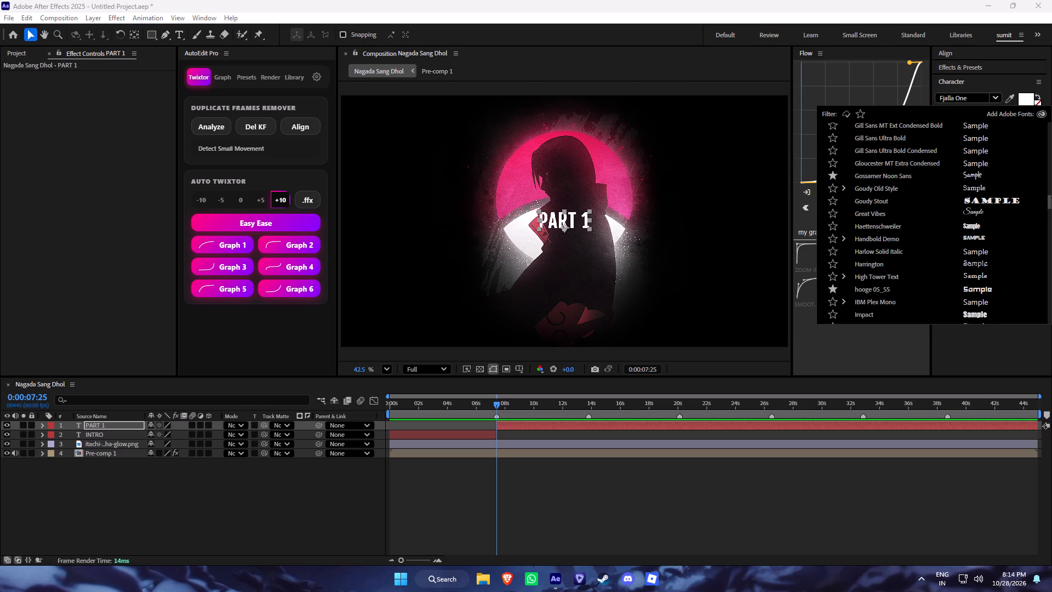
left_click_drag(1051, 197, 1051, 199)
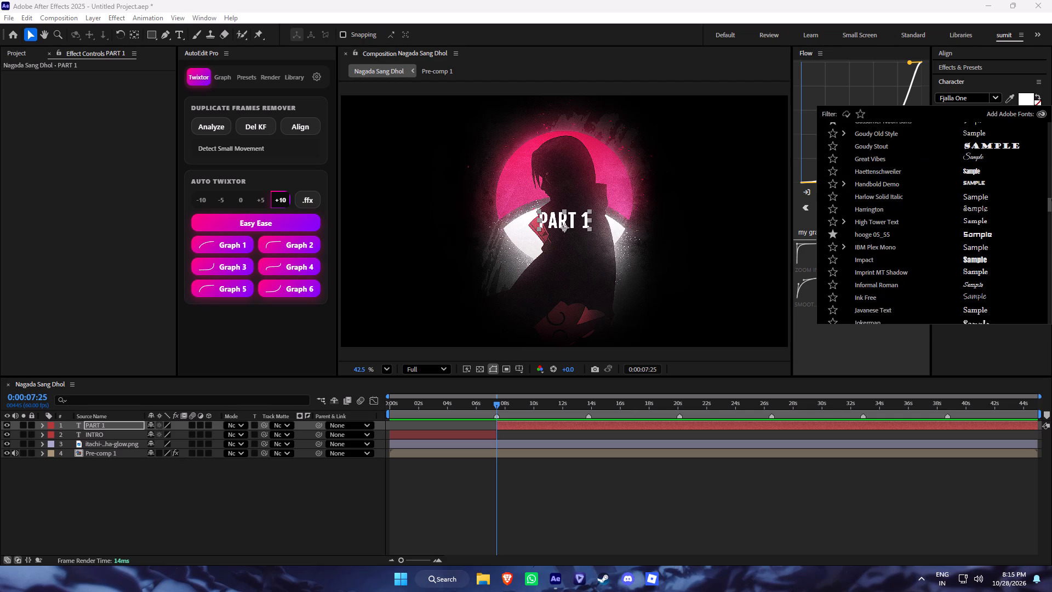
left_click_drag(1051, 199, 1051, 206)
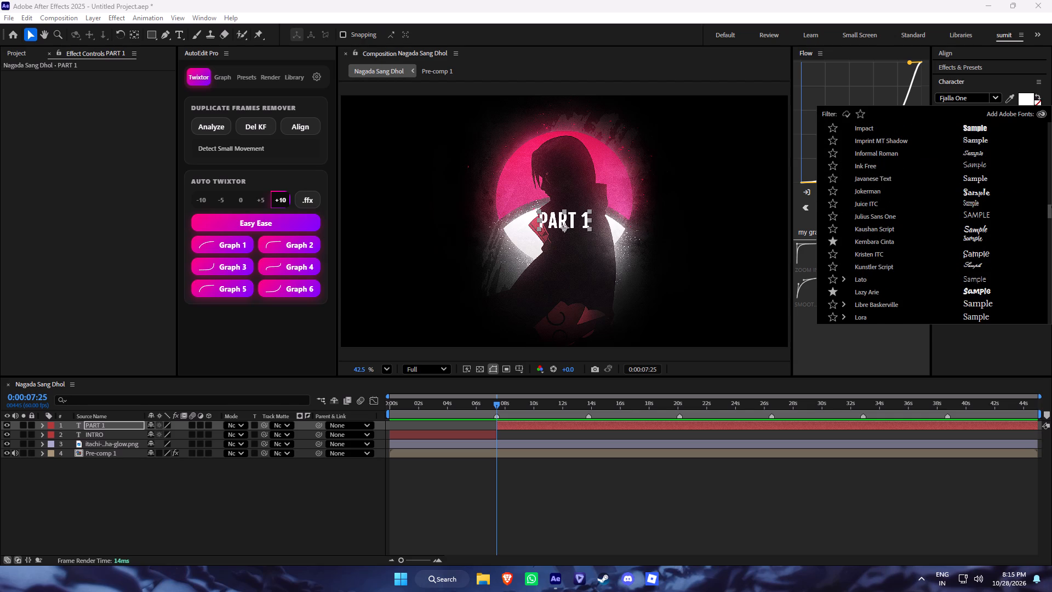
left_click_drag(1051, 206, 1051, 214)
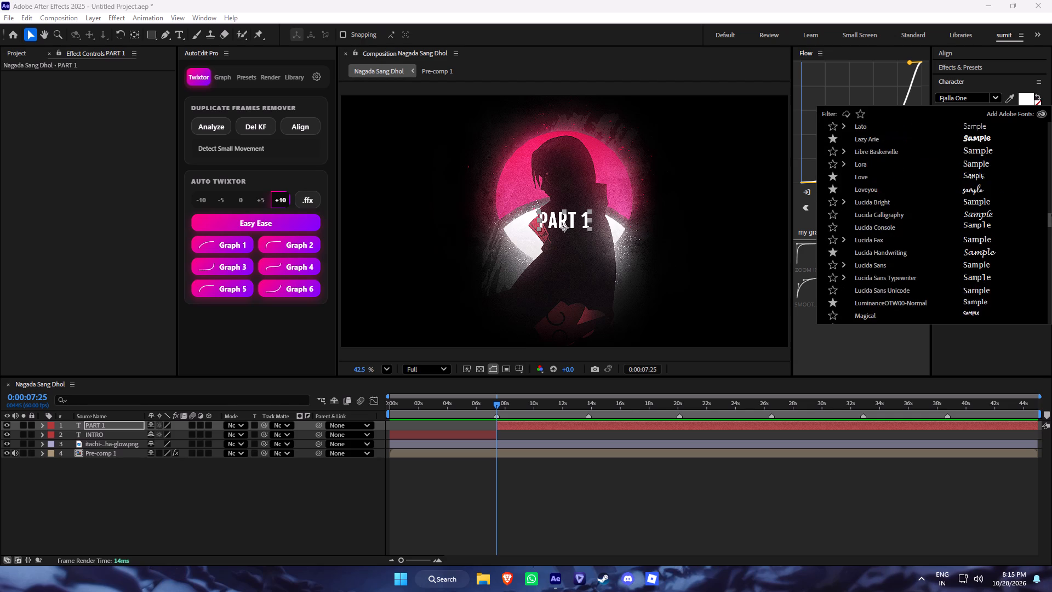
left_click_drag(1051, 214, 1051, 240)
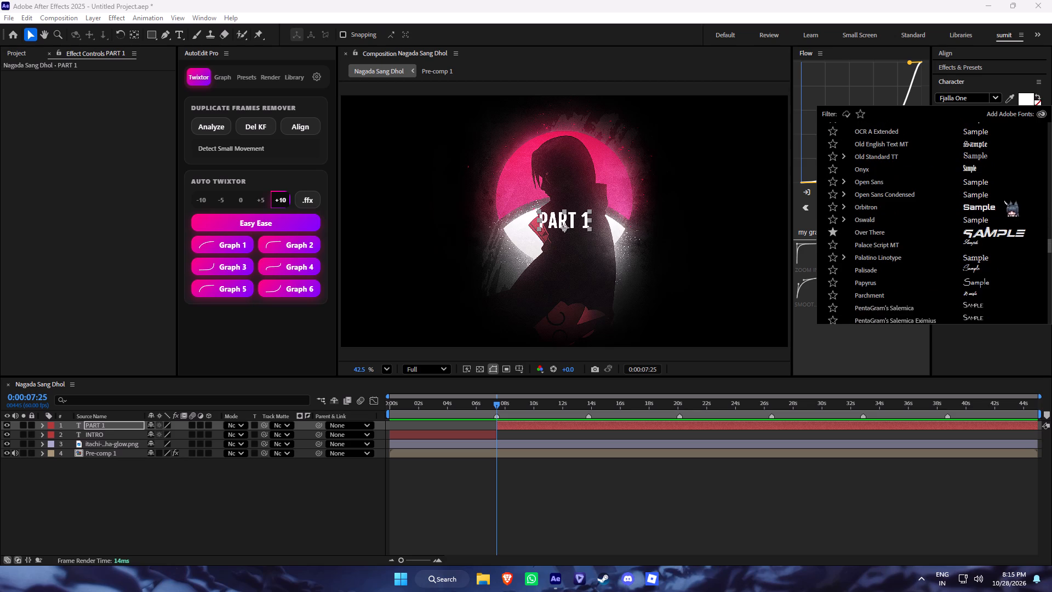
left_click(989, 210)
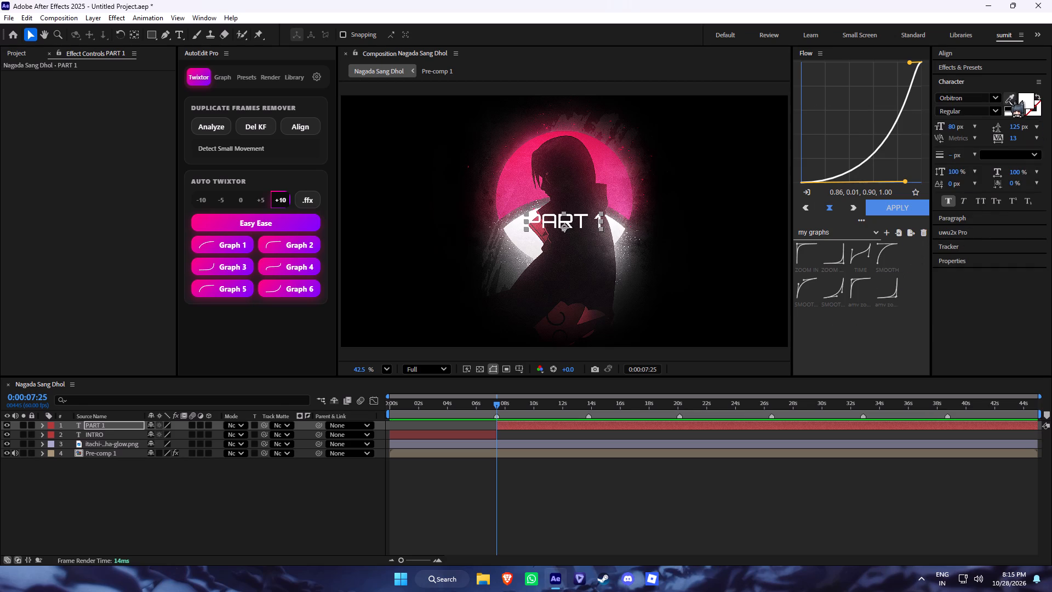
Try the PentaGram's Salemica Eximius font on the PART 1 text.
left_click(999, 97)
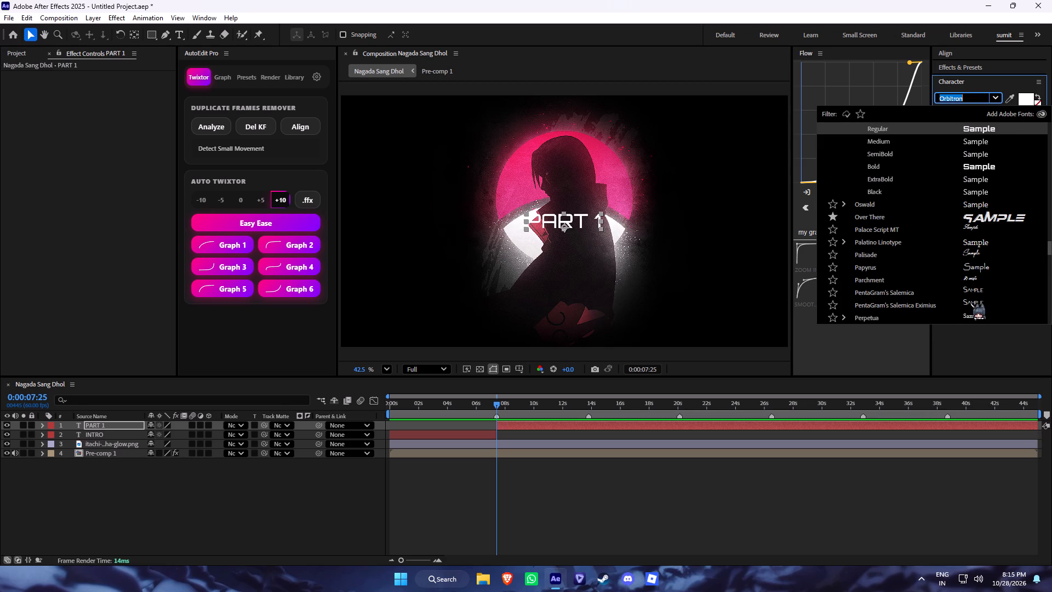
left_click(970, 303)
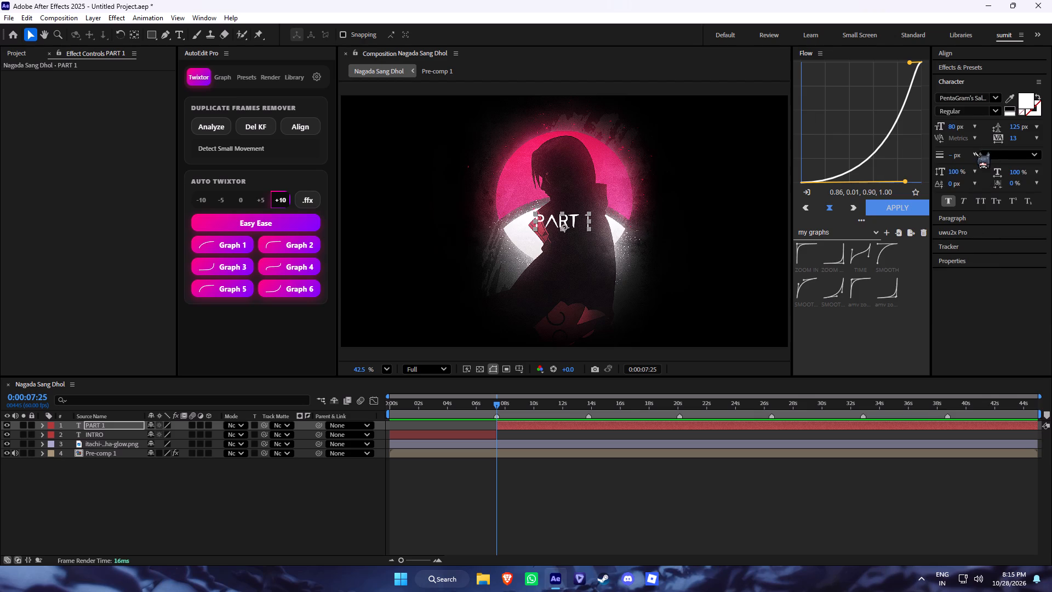
Mark PentaGram's Salemica Eximius as a favourite font.
left_click(997, 100)
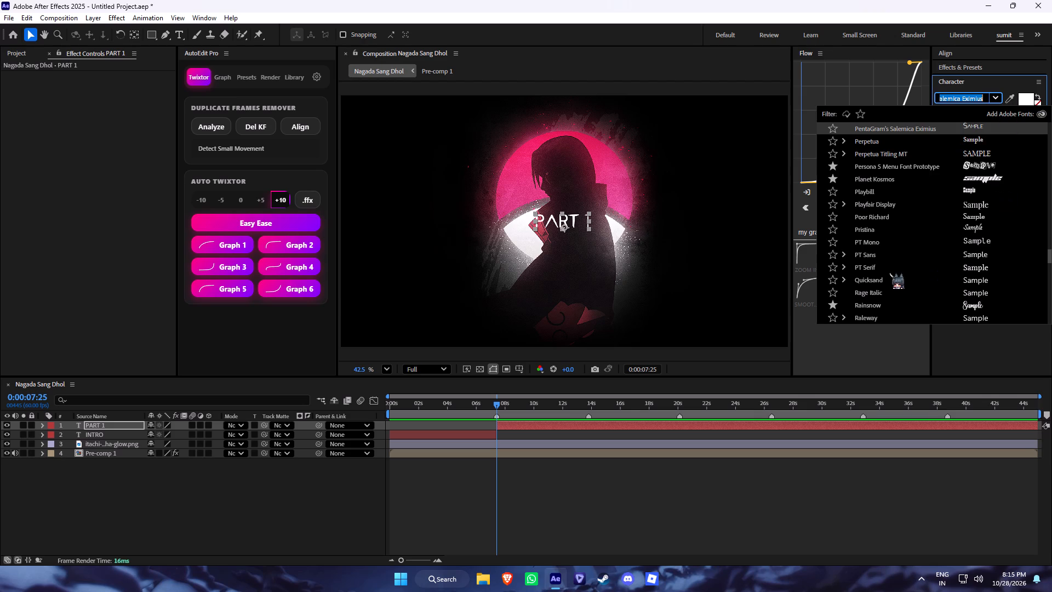
left_click(833, 128)
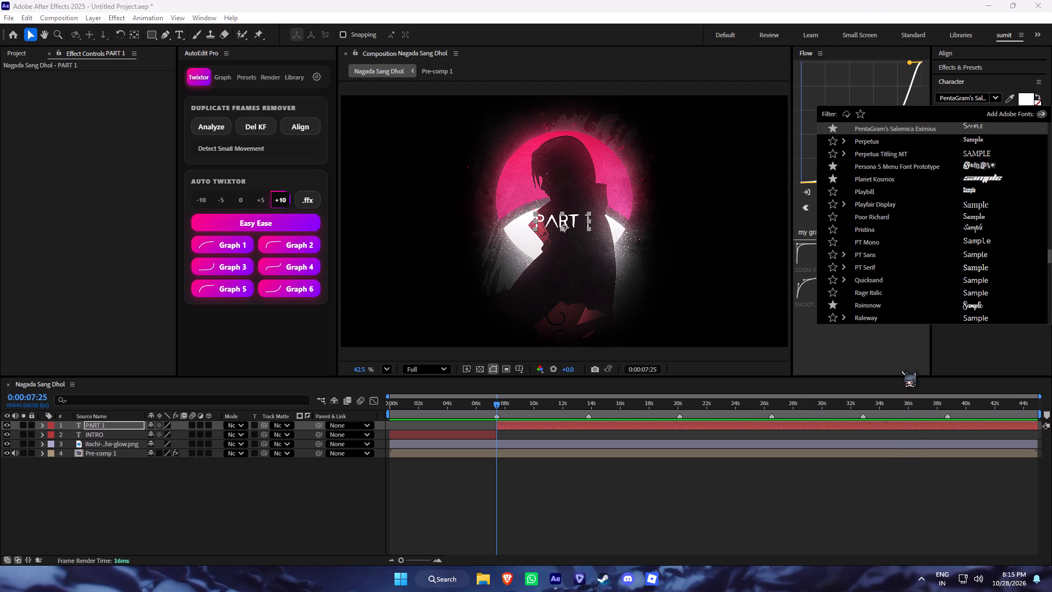
Set the font of the PART 1 text to Russo One.
scroll(990, 253, "down", 2)
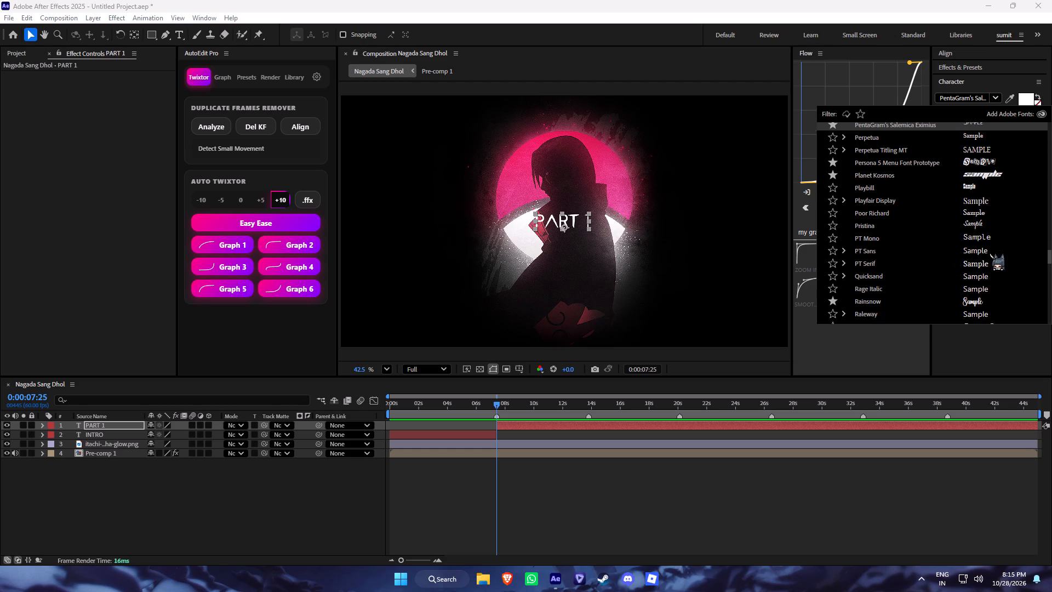
scroll(990, 253, "down", 16)
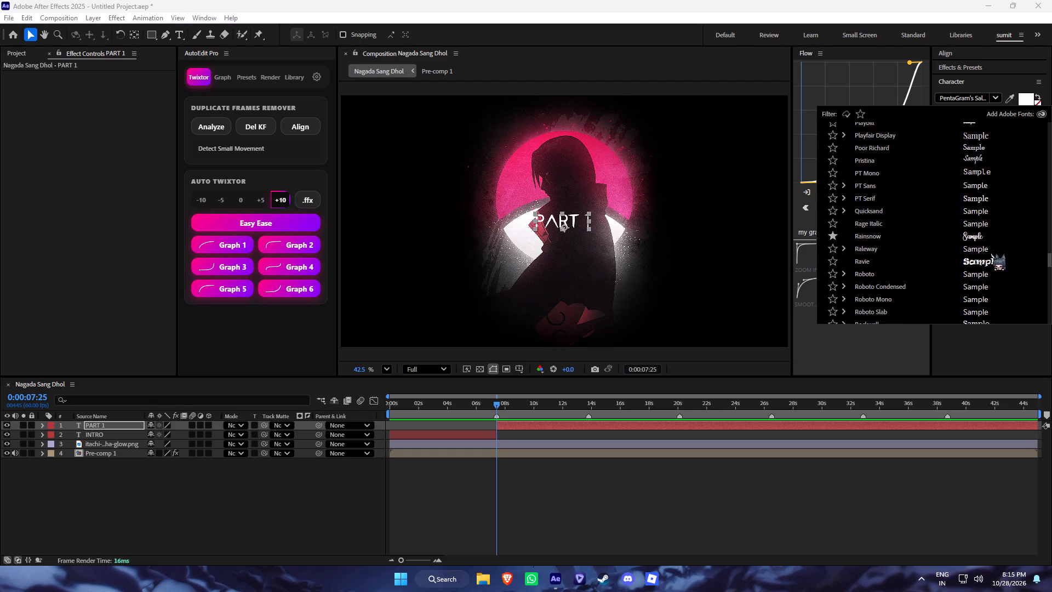
scroll(991, 253, "down", 20)
scroll(991, 253, "down", 4)
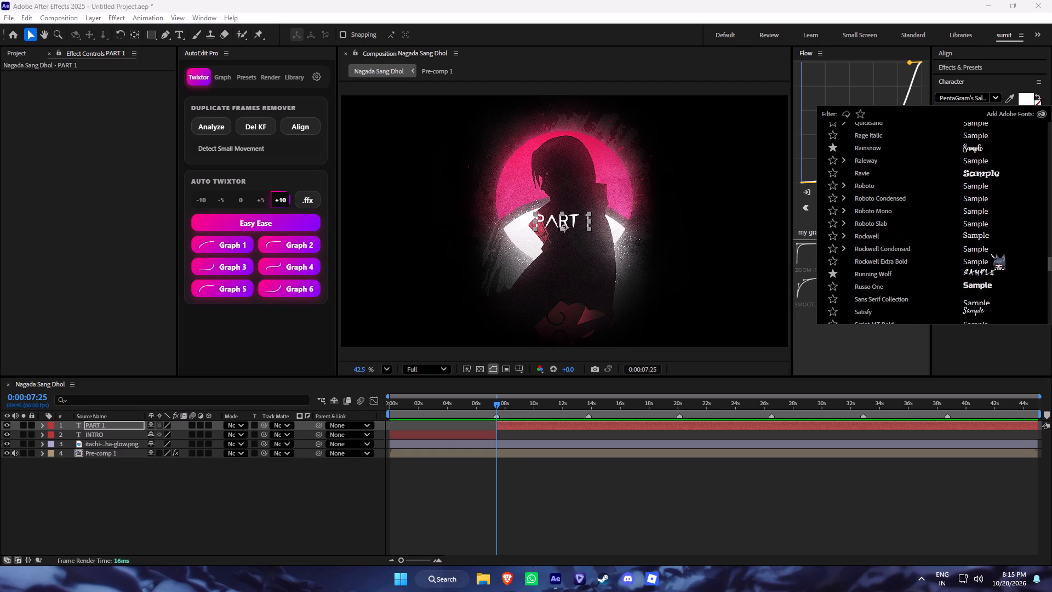
scroll(991, 253, "down", 5)
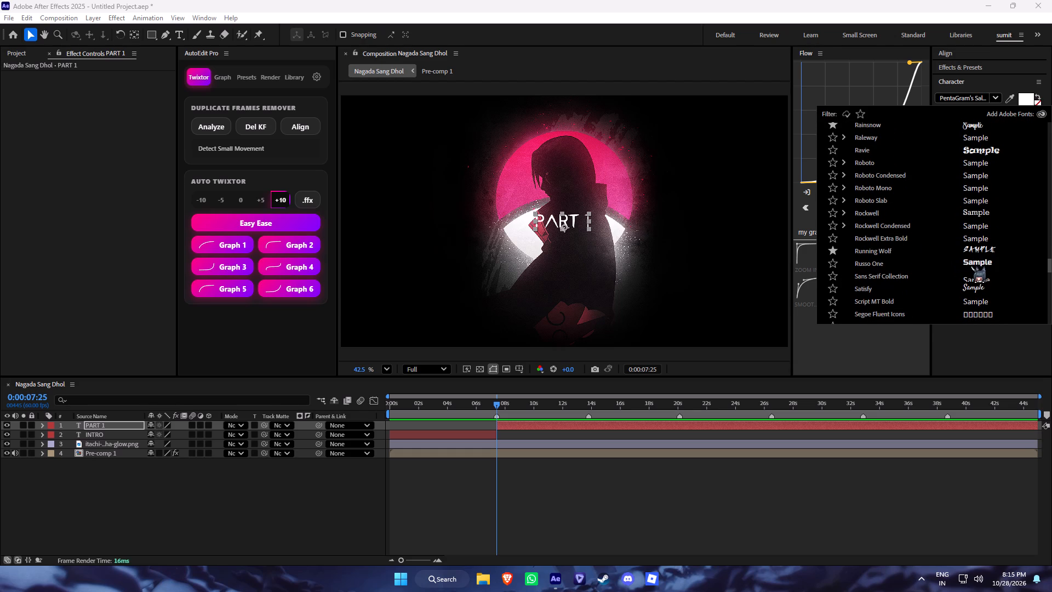
left_click(971, 266)
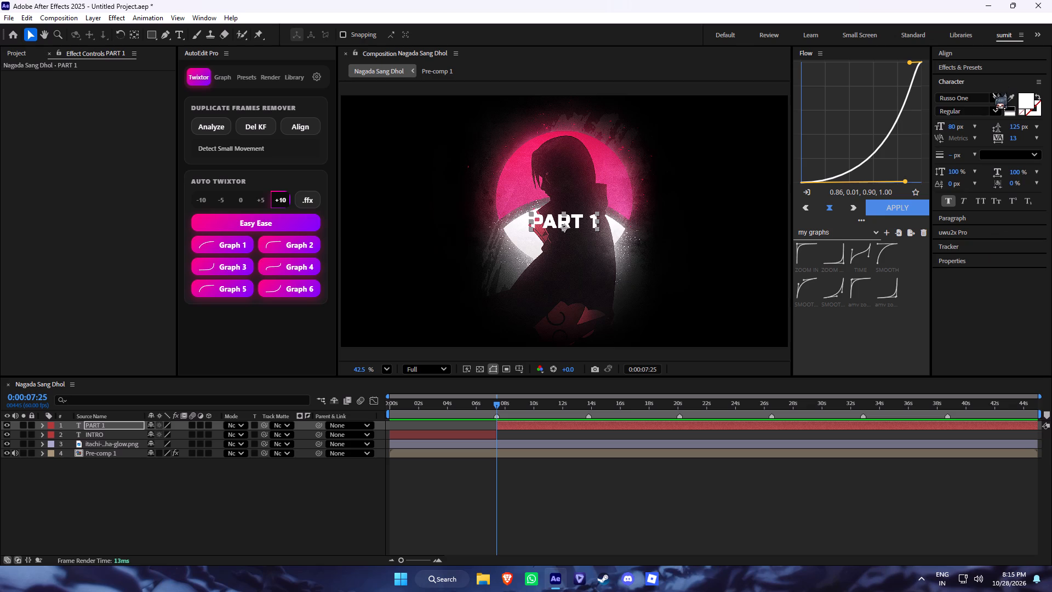
Look through the font list from Russo One onward for alternatives for the PART 1 text.
left_click(992, 92)
left_click(999, 100)
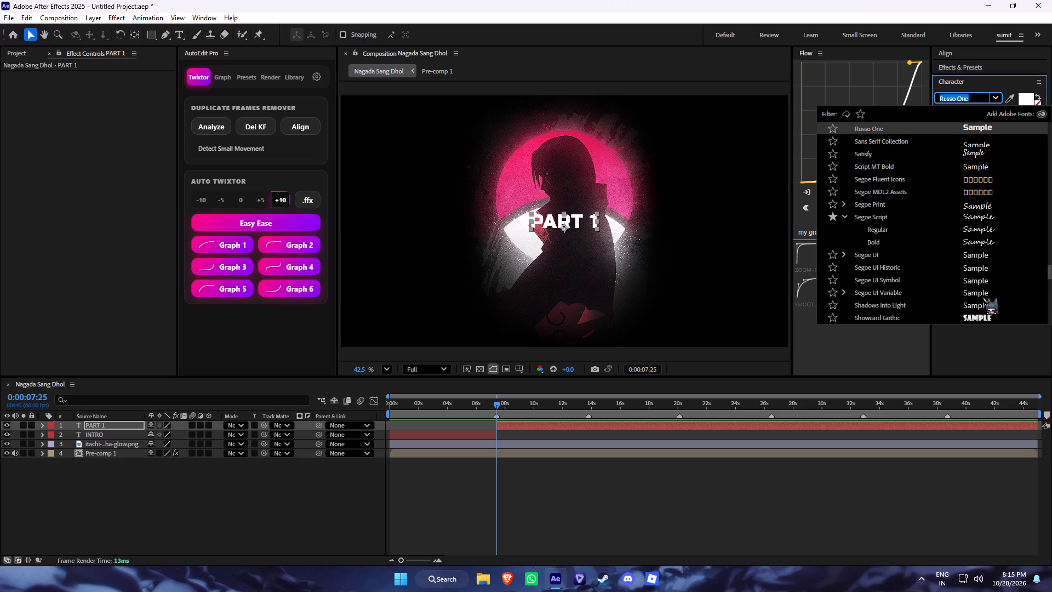
scroll(977, 288, "down", 20)
scroll(977, 288, "down", 6)
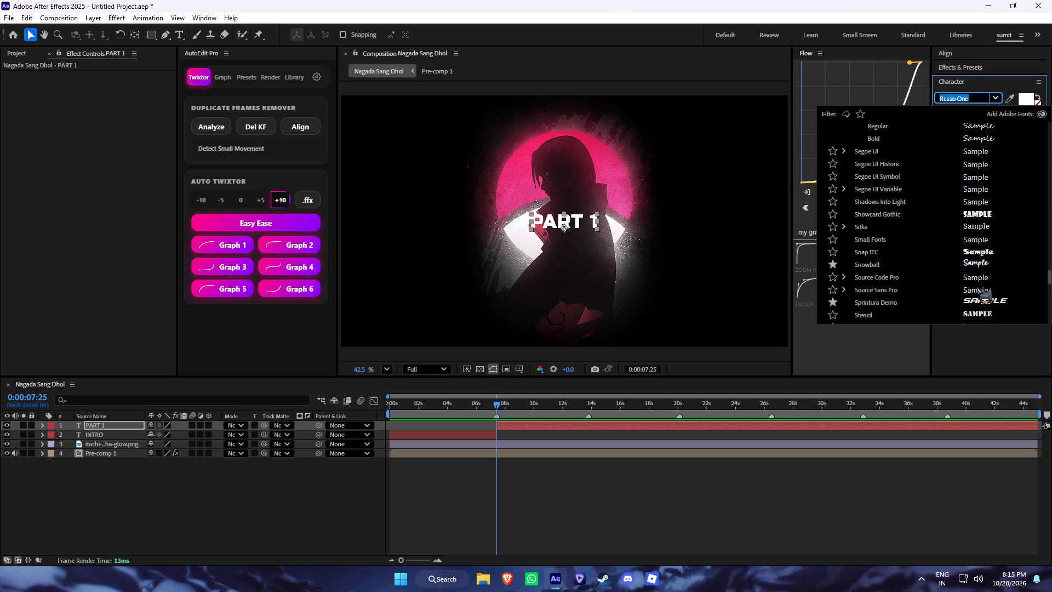
scroll(977, 287, "down", 19)
scroll(977, 287, "down", 3)
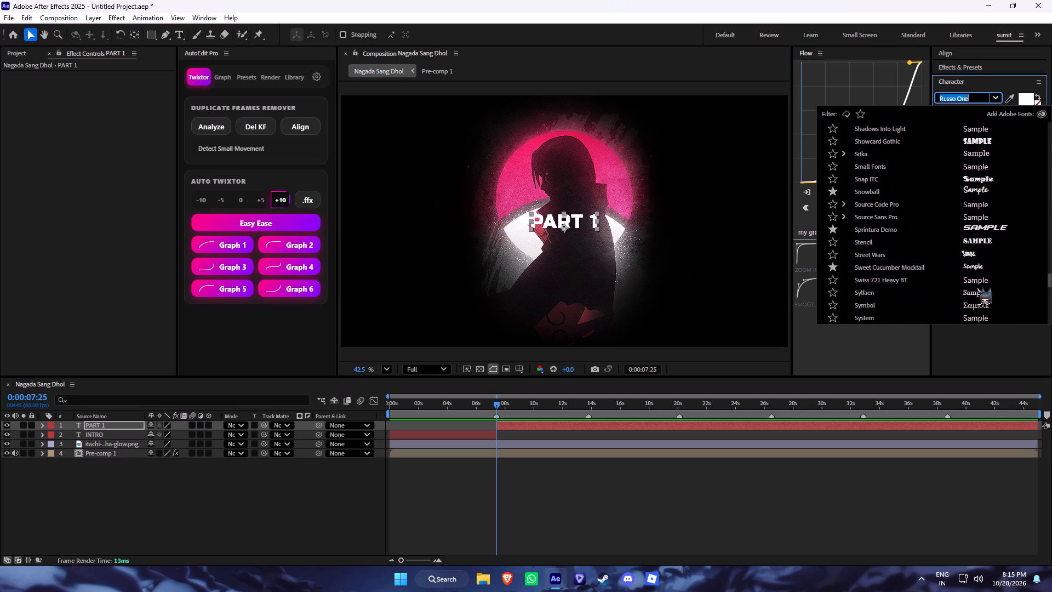
scroll(977, 287, "down", 14)
scroll(977, 287, "down", 11)
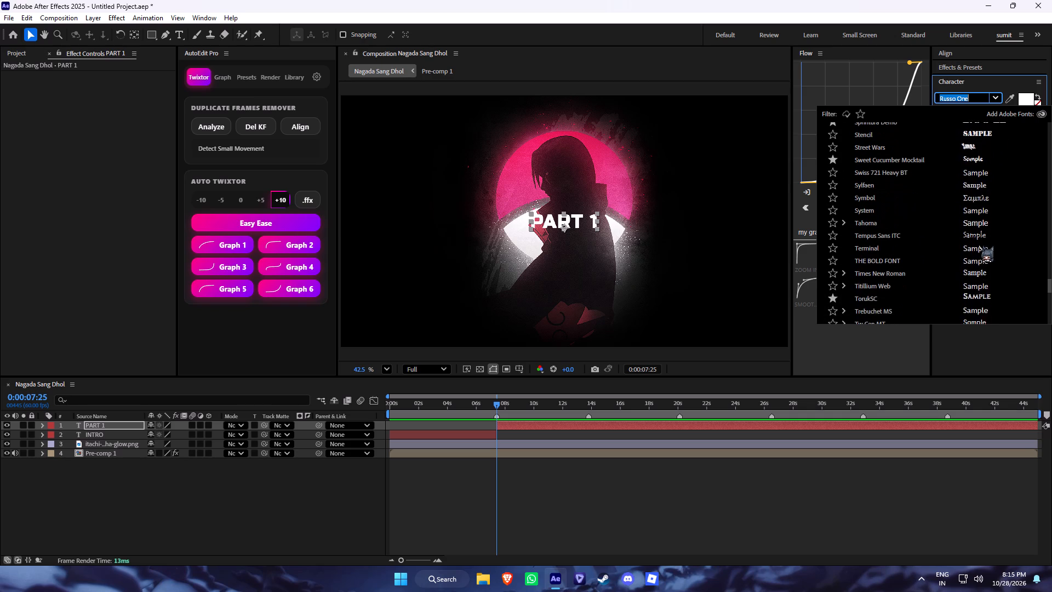
scroll(979, 245, "down", 6)
scroll(979, 245, "down", 16)
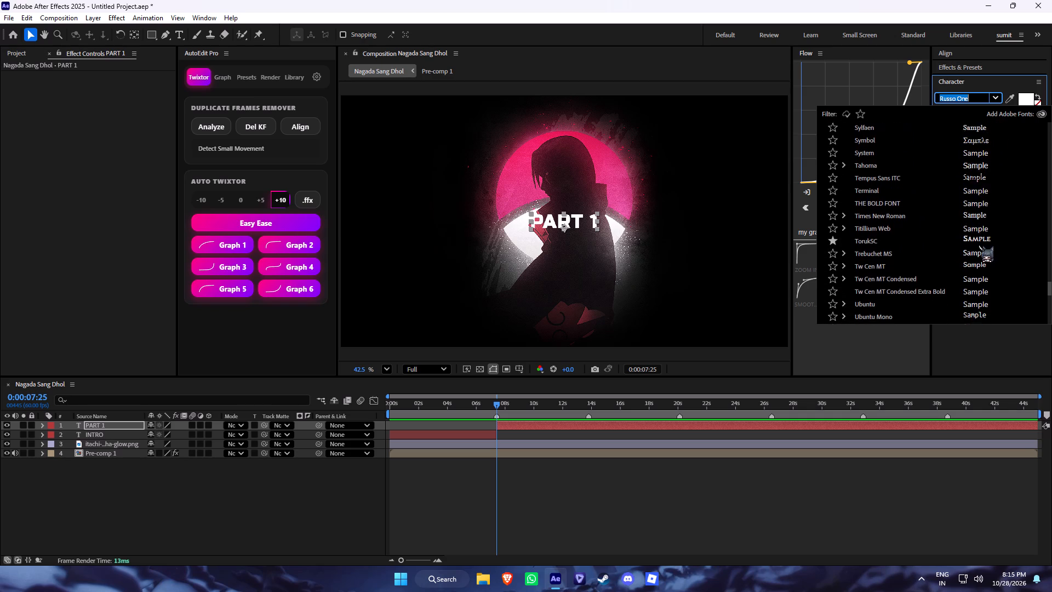
scroll(979, 245, "down", 20)
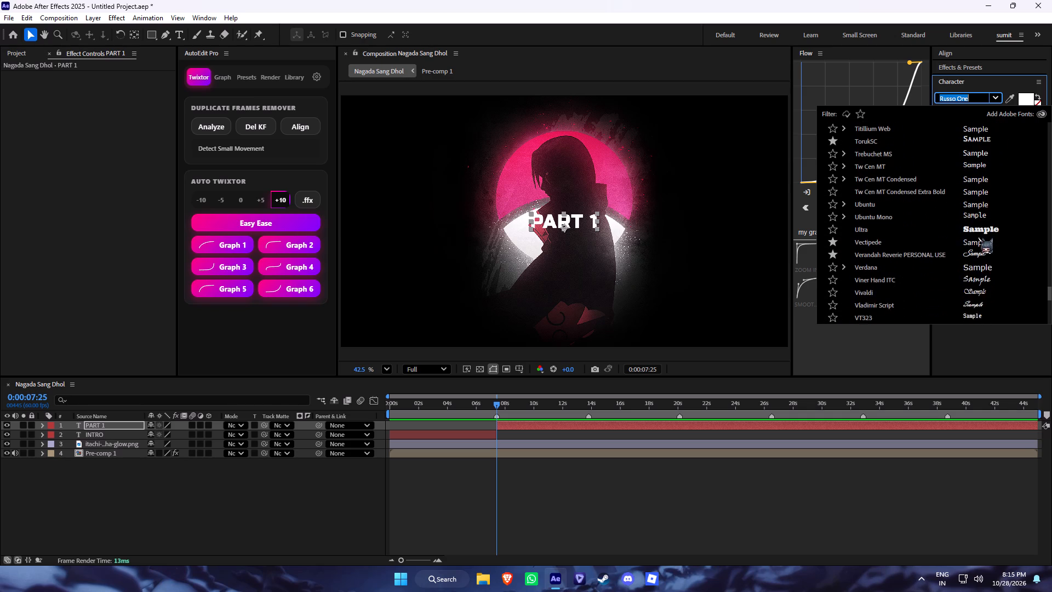
scroll(978, 237, "down", 18)
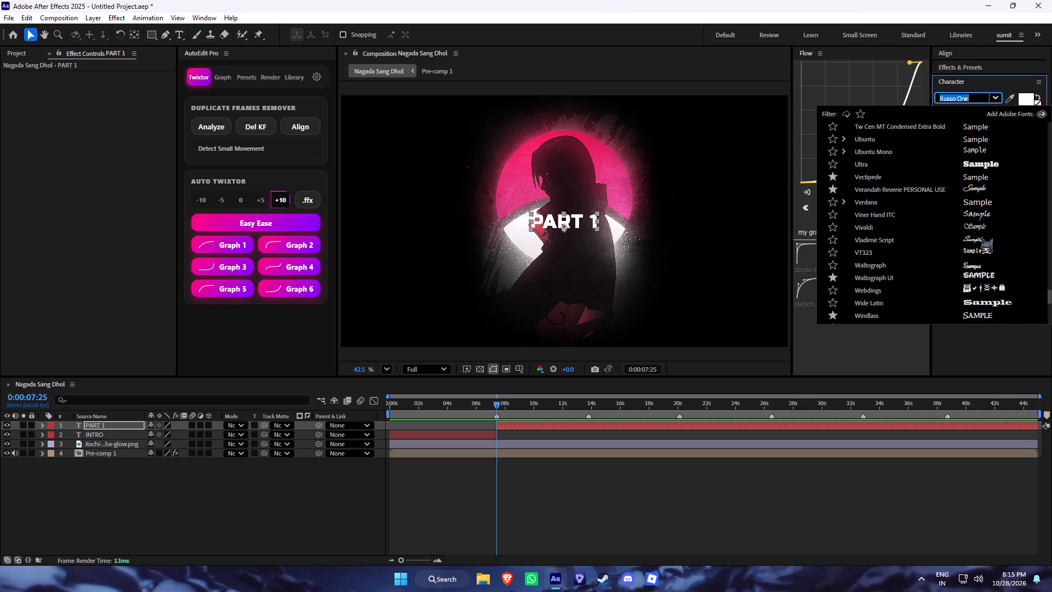
scroll(978, 237, "down", 5)
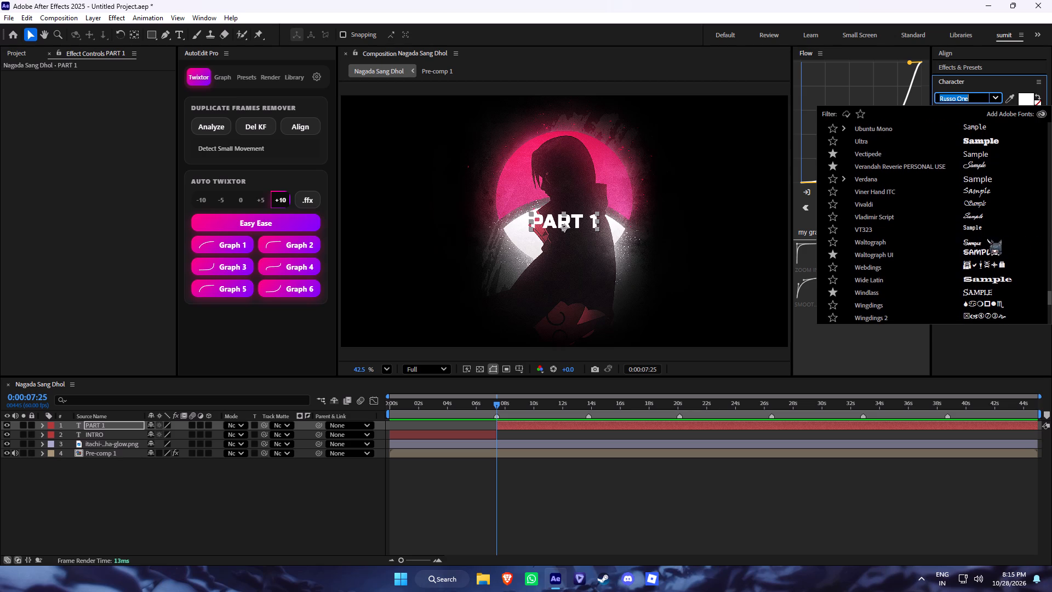
scroll(984, 238, "down", 7)
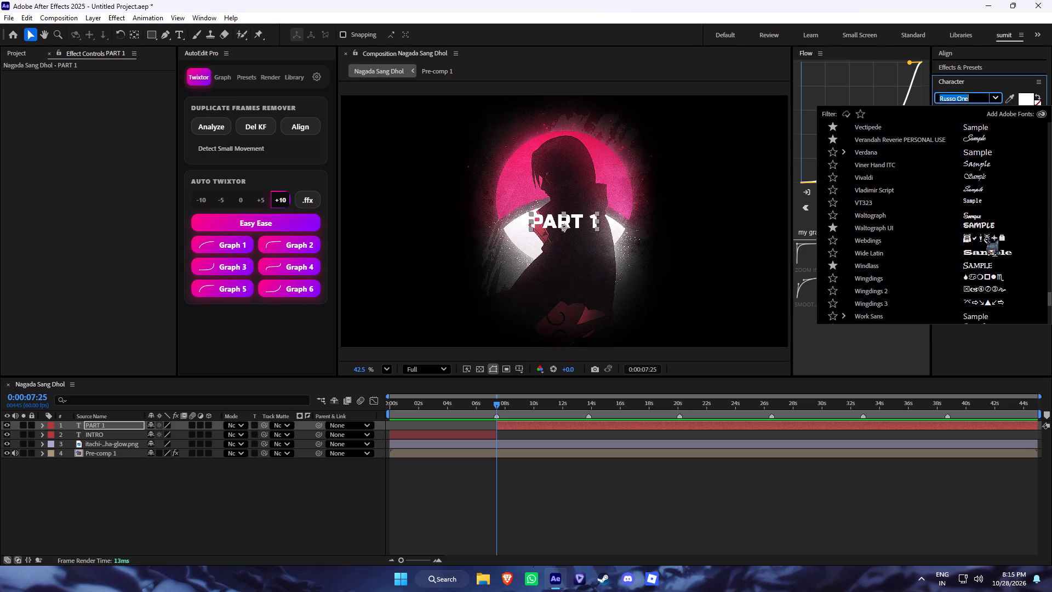
scroll(984, 238, "down", 14)
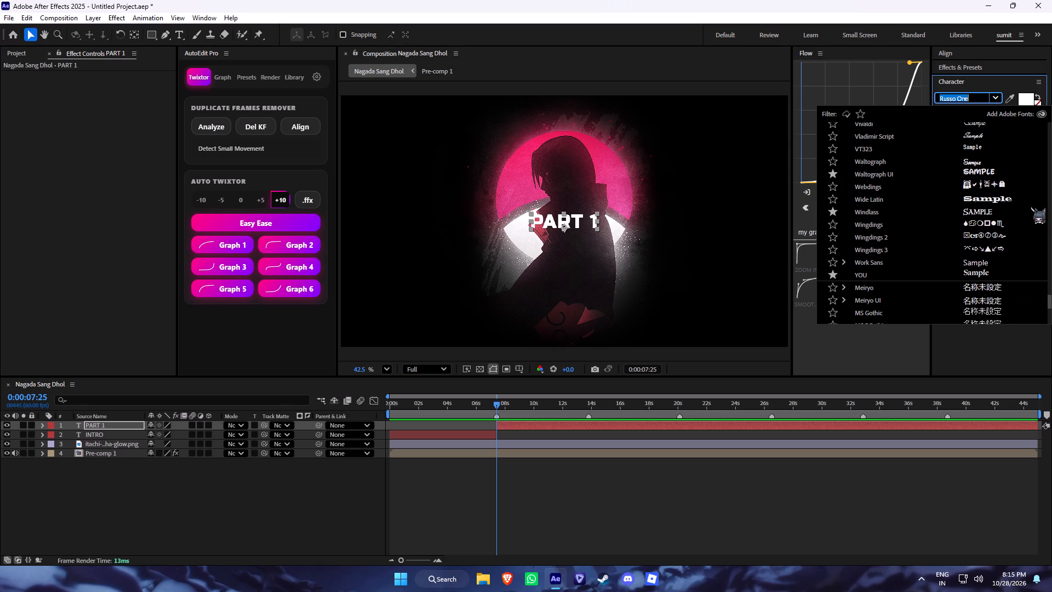
left_click(1007, 82)
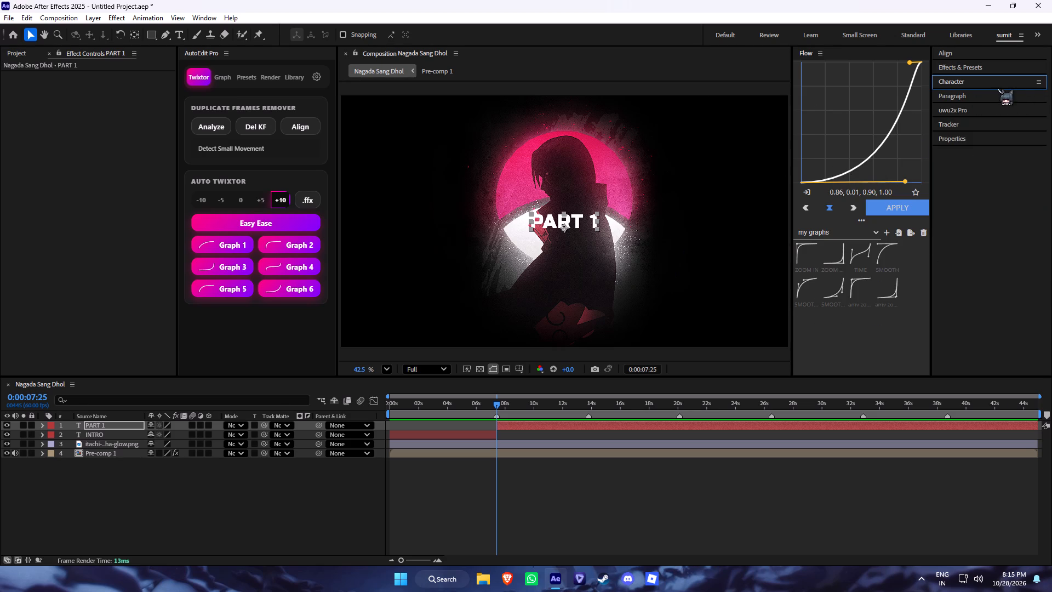
Filter the fonts to favourites and set the PART 1 text to PentaGram's Salemica Eximius.
left_click(1020, 82)
left_click(992, 96)
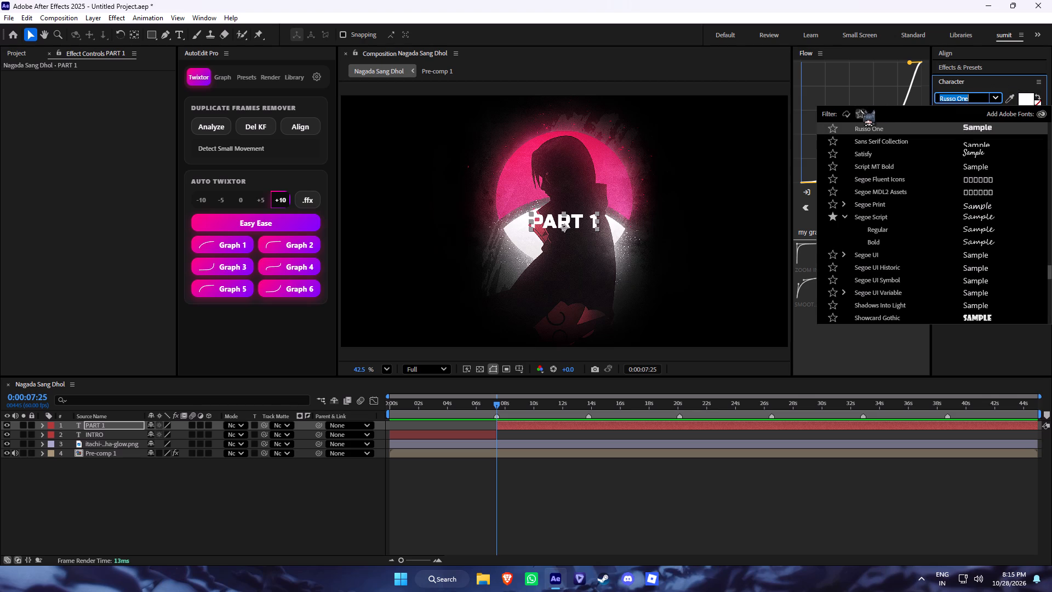
left_click(860, 112)
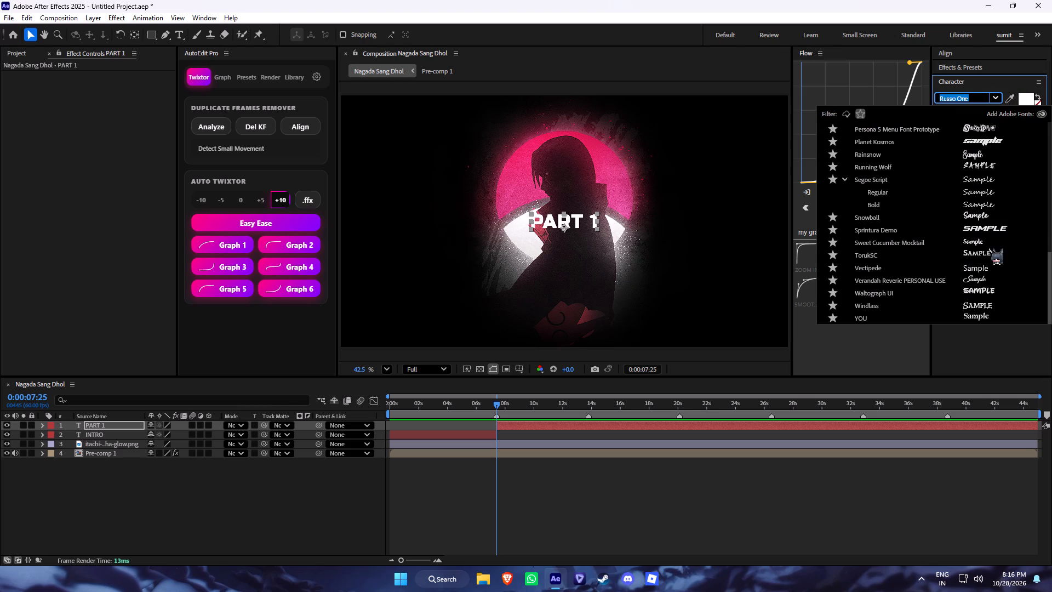
scroll(976, 266, "up", 20)
scroll(976, 266, "up", 1)
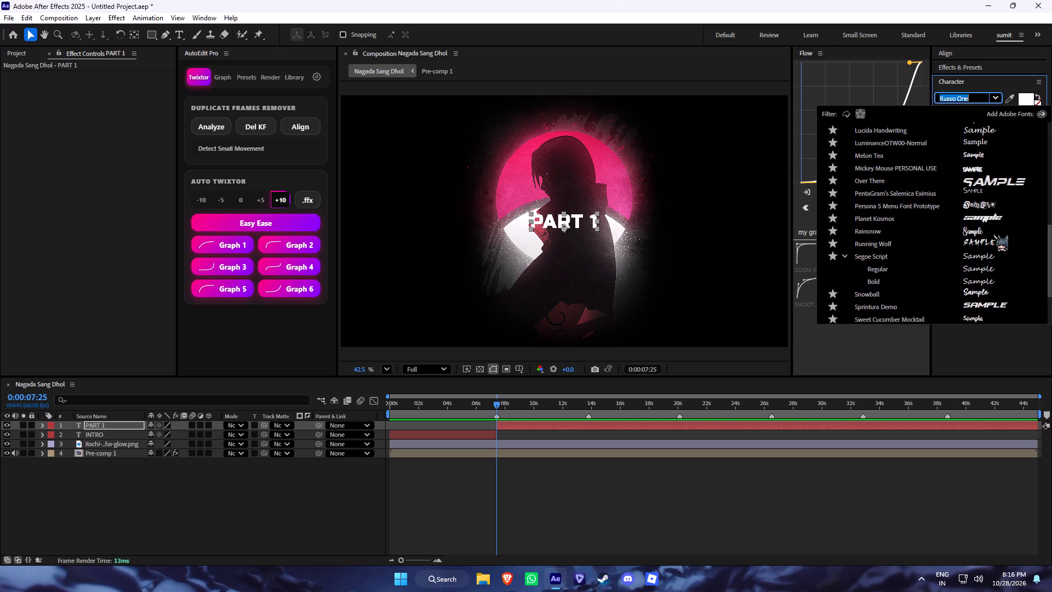
scroll(993, 234, "up", 3)
left_click(966, 205)
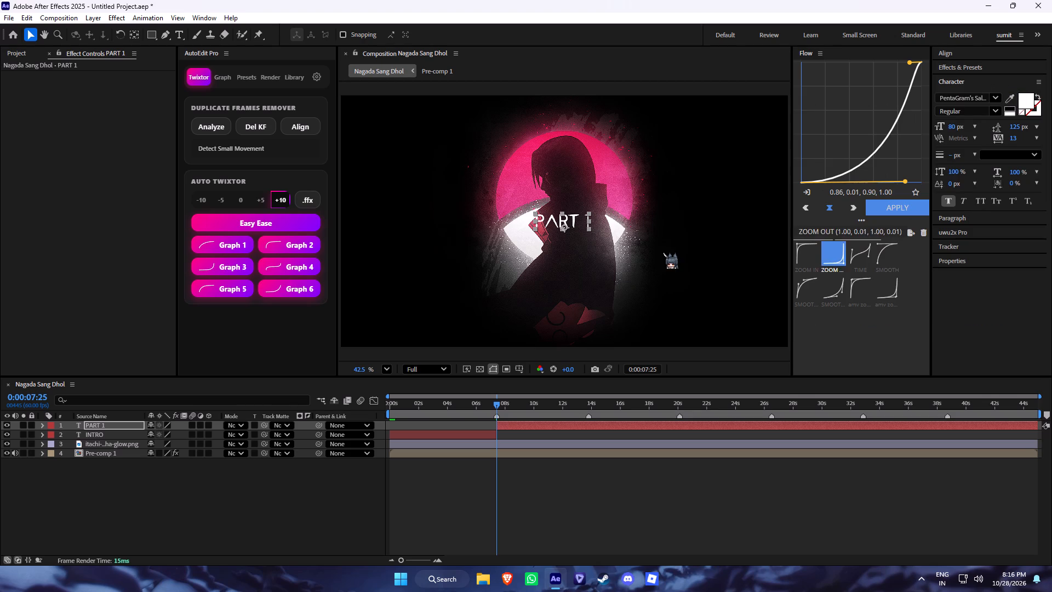
Set the font of the INTRO text to PentaGram's Salemica Eximius, matching PART 1.
left_click(465, 410)
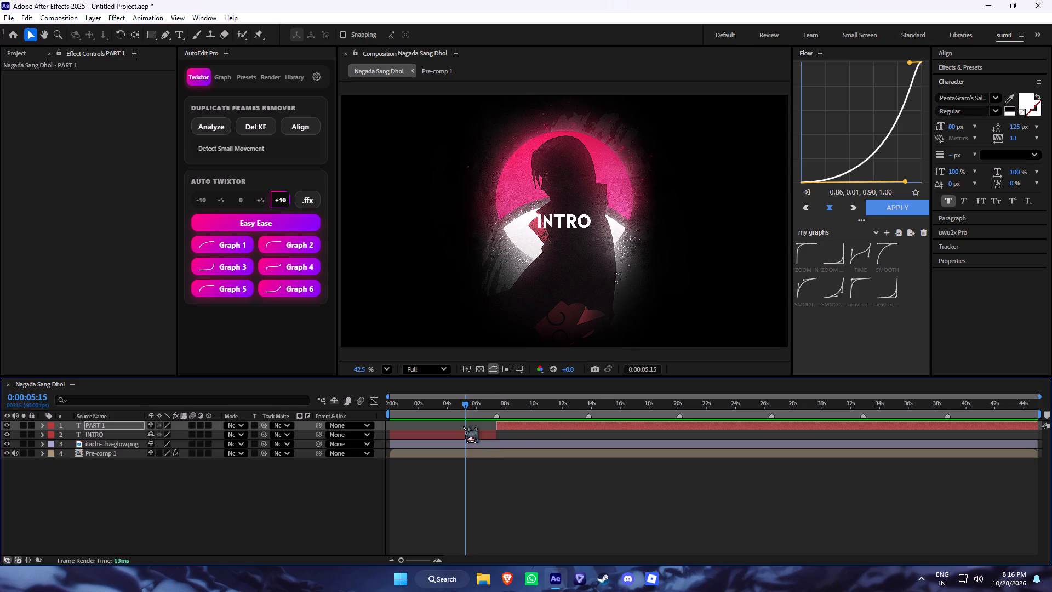
left_click(459, 430)
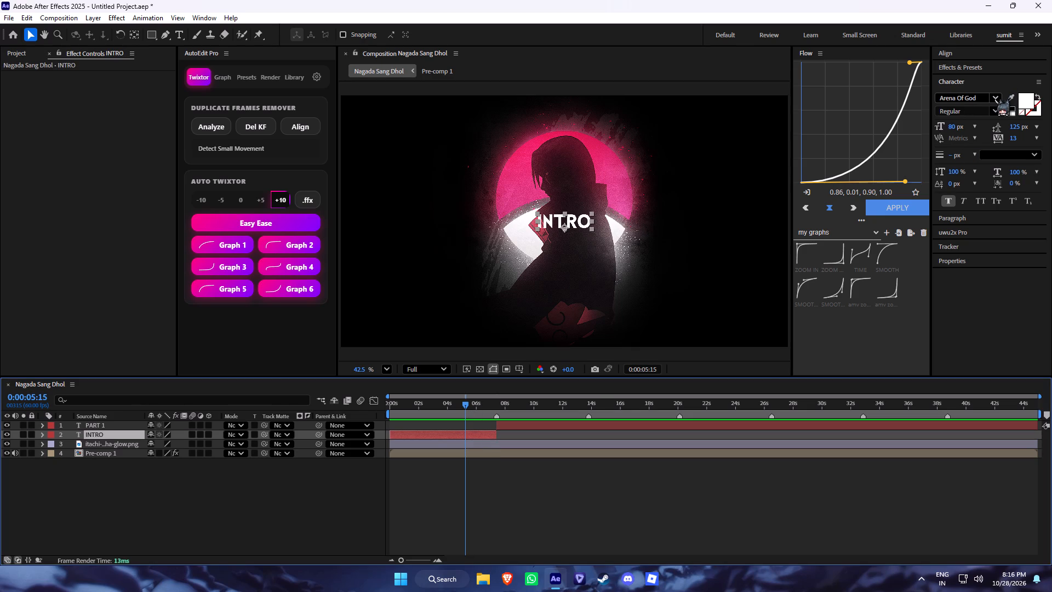
left_click(996, 102)
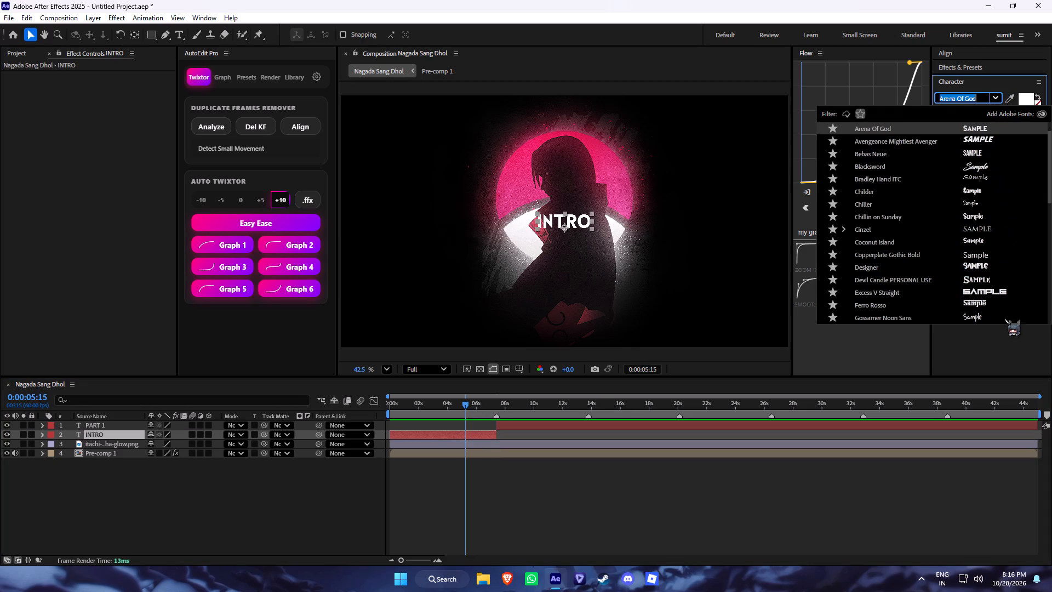
scroll(979, 249, "down", 12)
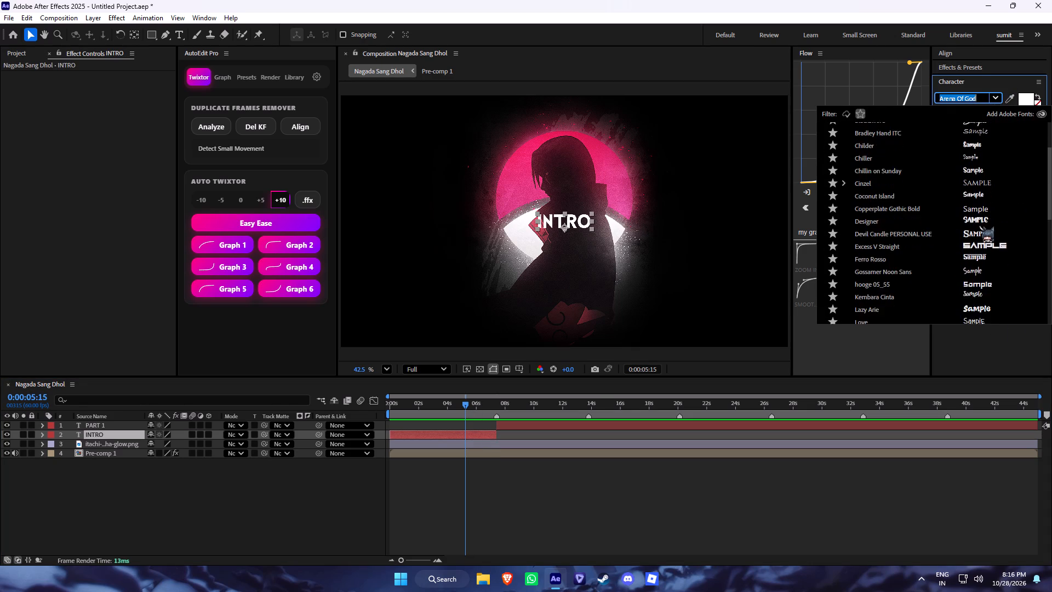
scroll(979, 225, "down", 20)
scroll(979, 225, "down", 8)
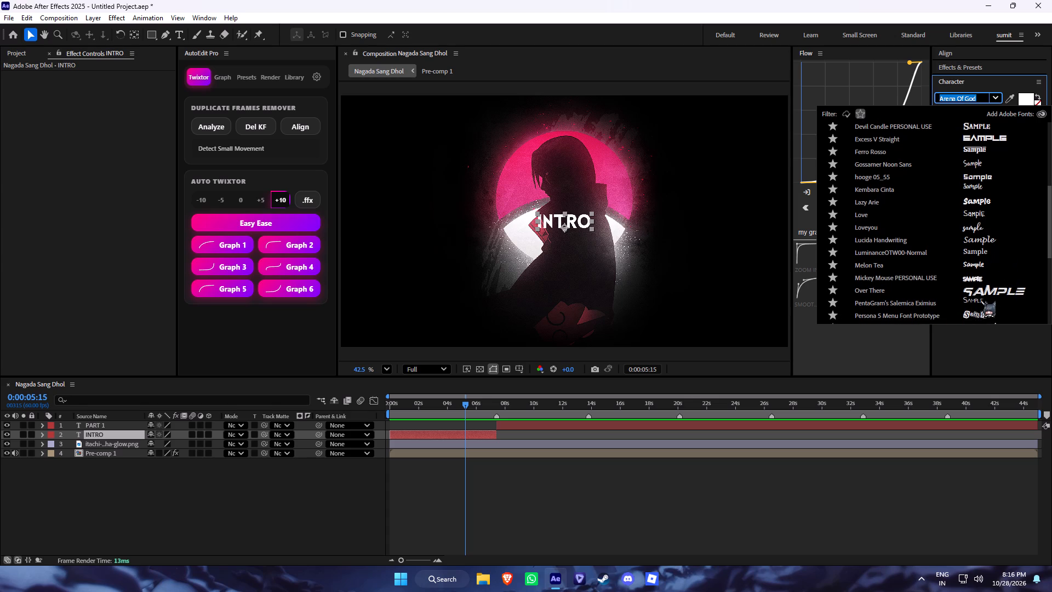
left_click(970, 300)
left_click(544, 481)
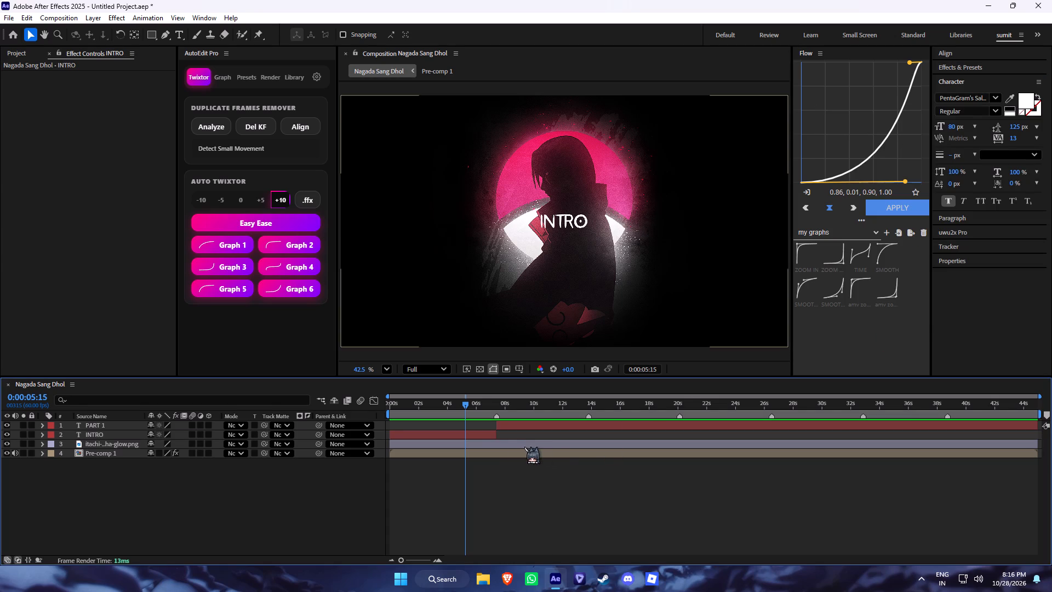
Centre the INTRO text horizontally and vertically in the composition.
left_click(483, 434)
left_click(965, 55)
left_click(959, 82)
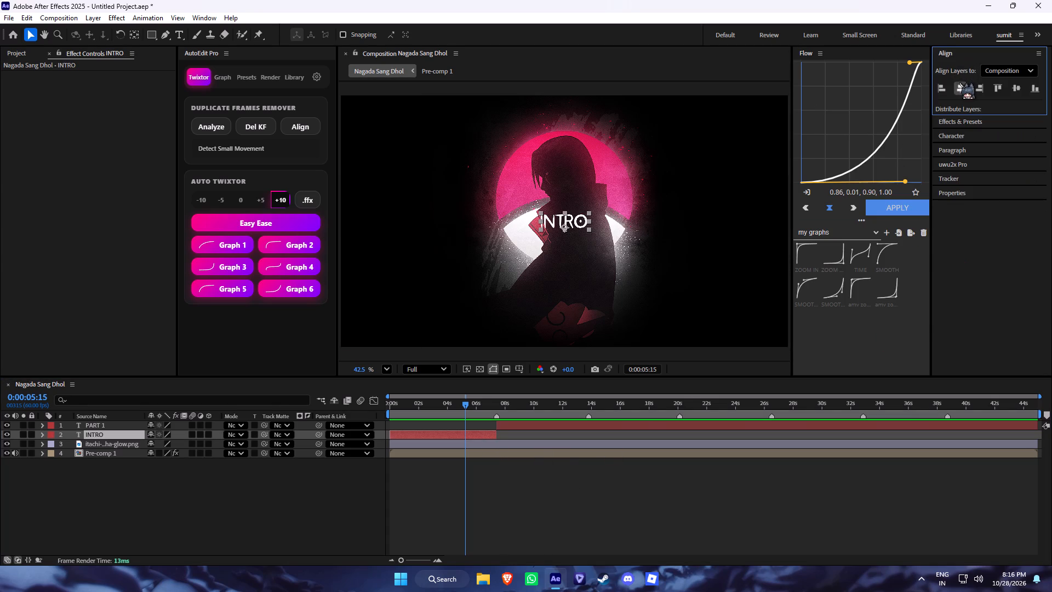
left_click(1018, 85)
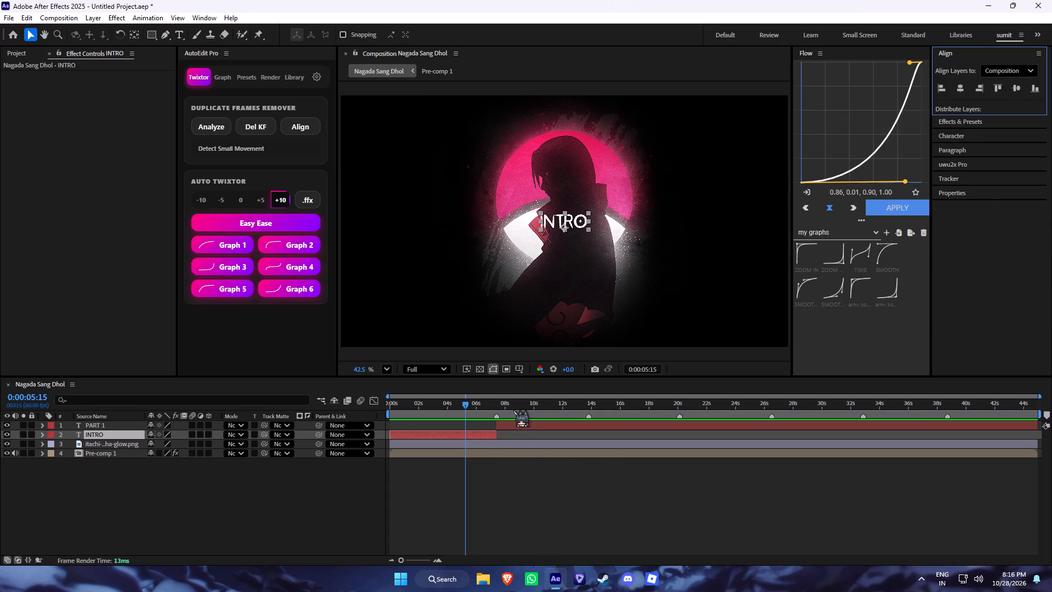
Centre the PART 1 text horizontally and vertically in the composition.
left_click(513, 421)
left_click(529, 410)
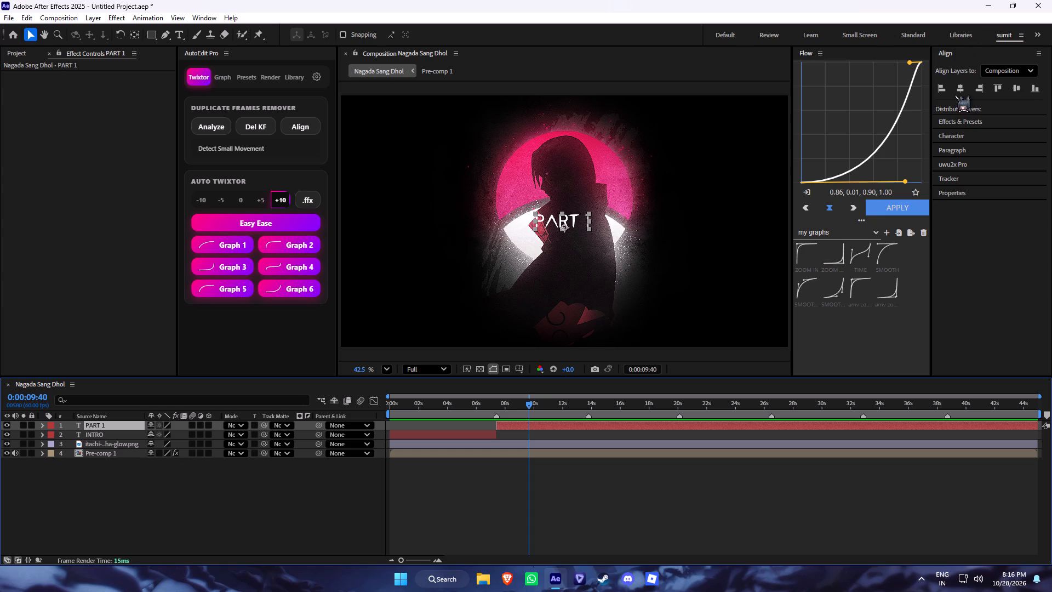
left_click(960, 90)
left_click(1017, 83)
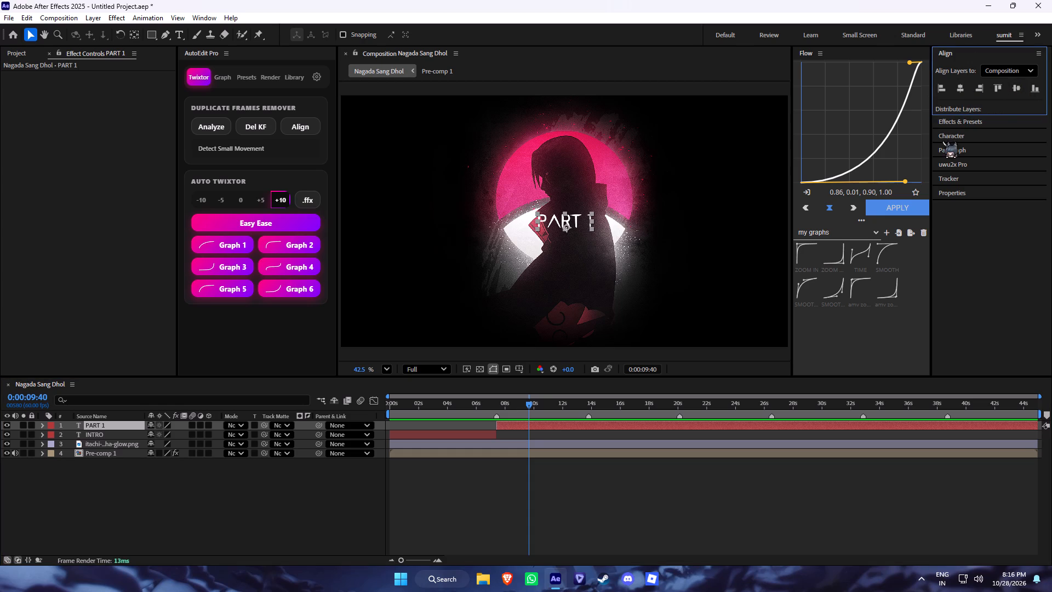
Check the cut from INTRO to PART 1 frame by frame around the first marker at 0:00:07:25.
right_click(587, 415)
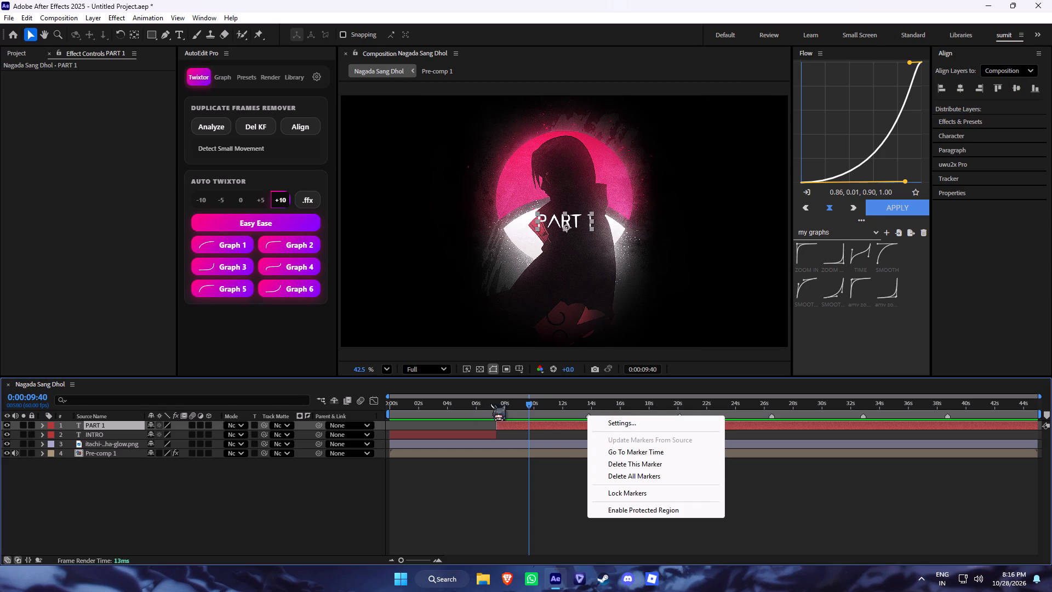
left_click_drag(493, 403, 499, 412)
key("ctrl+Left")
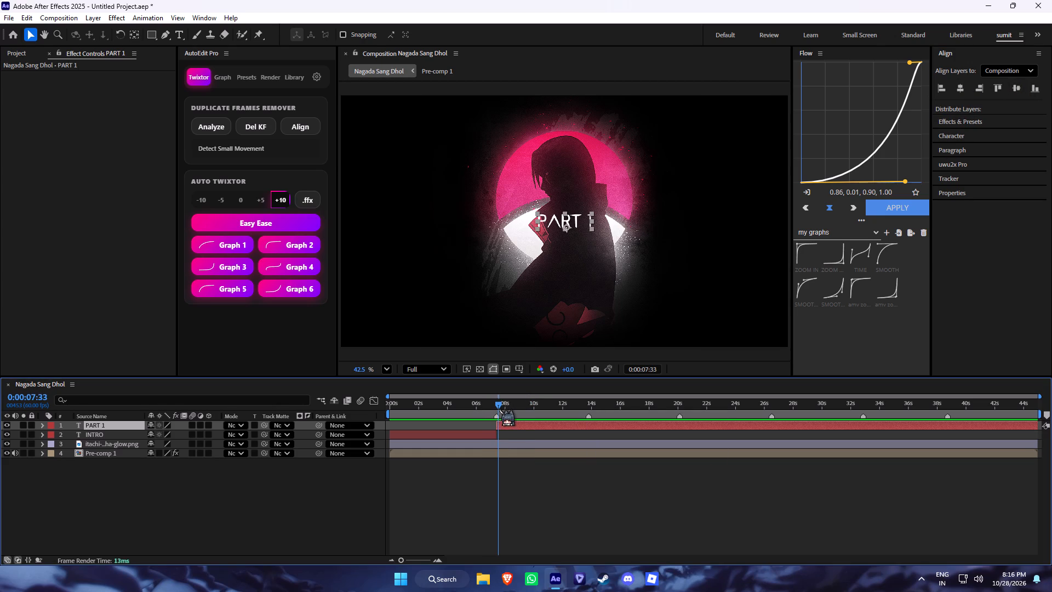
key("ctrl+Left")
key("ctrl+Left")
key("ctrl+Left")
key("ctrl+Left")
key("ctrl+Left")
key("ctrl+Left")
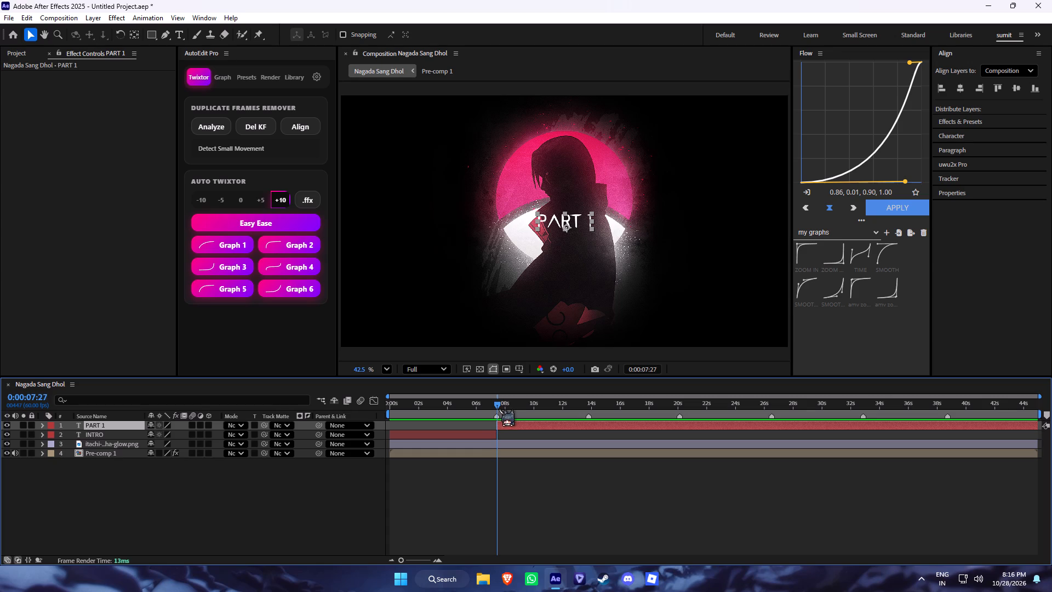
key("ctrl+Left")
key("ctrl+Left")
key("ctrl+Left")
key("ctrl+Right")
key("ctrl+Left")
key("ctrl+Right")
Split the PART 1 text layer at the second marker, at 0:00:13:49.
right_click(587, 417)
left_click(626, 453)
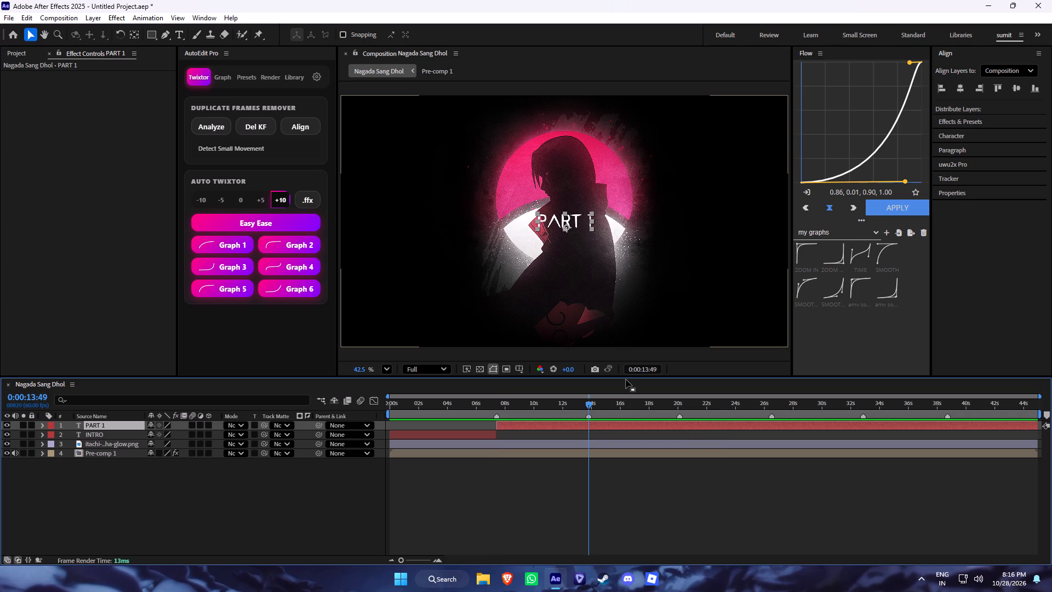
key("ctrl+shift+d")
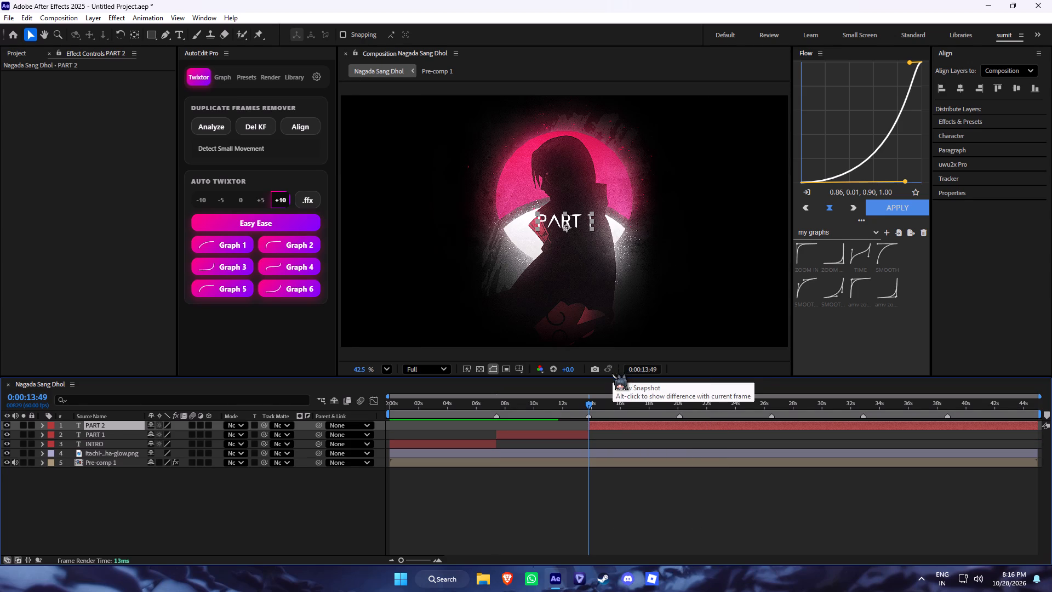
Change the text of the layer that starts at the second marker to PART 2.
left_click(619, 429)
double_click(629, 420)
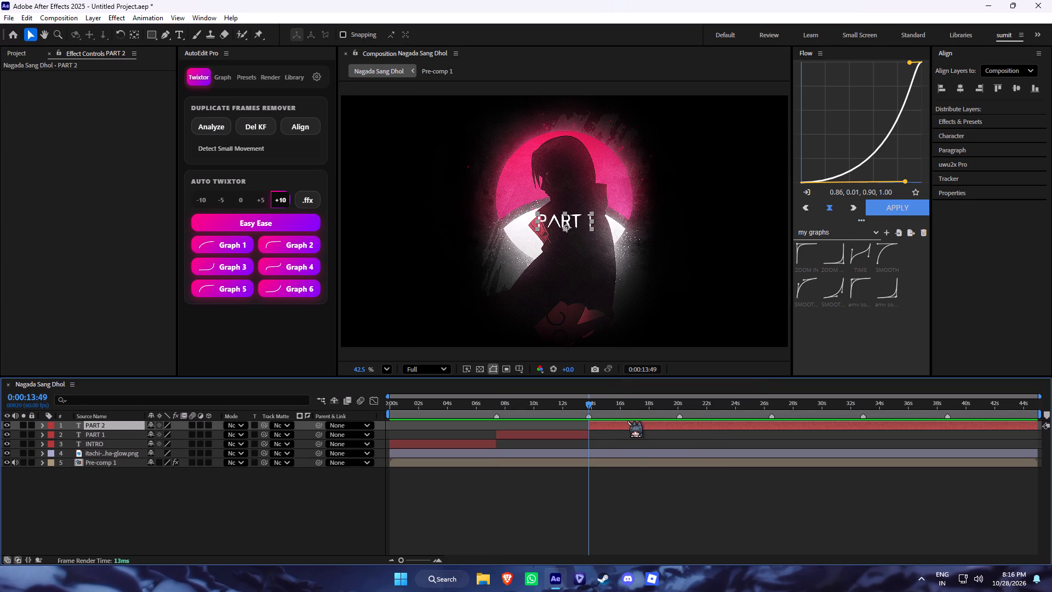
double_click(638, 426)
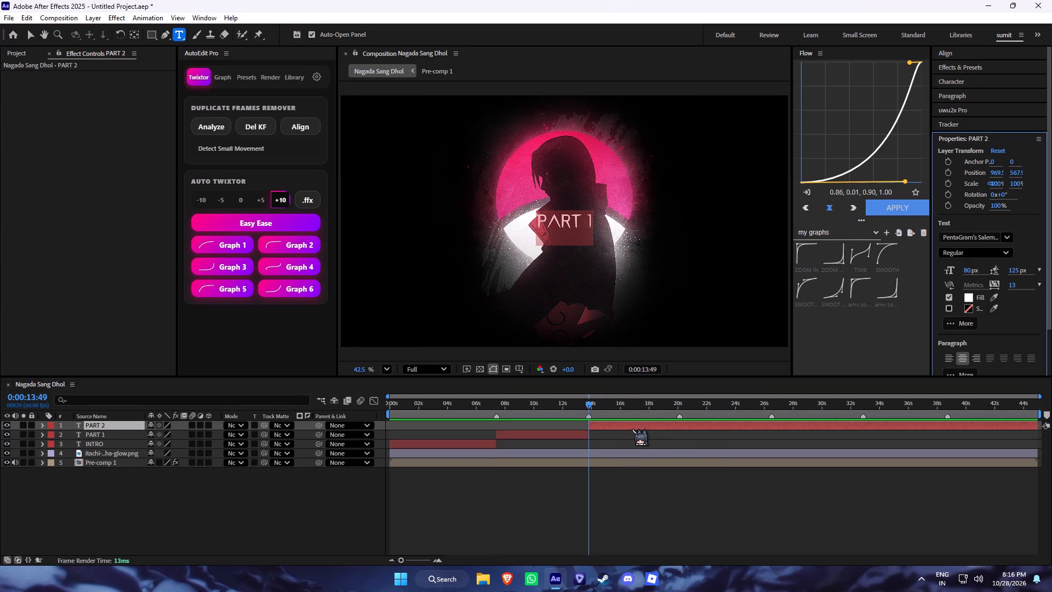
type("PART 2")
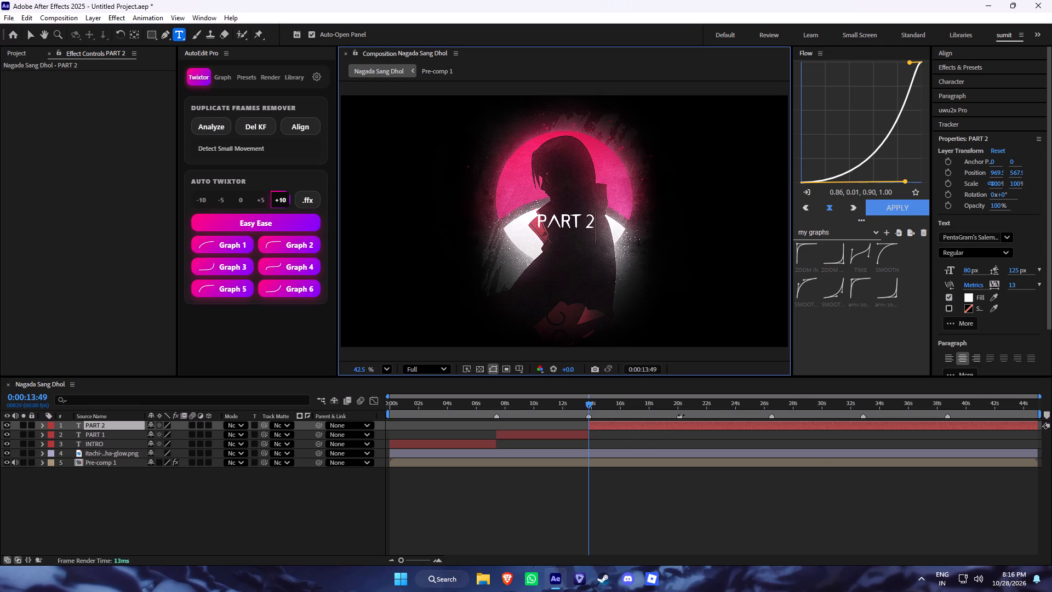
Split the PART 2 text layer at the third marker, at 0:00:20:08, and change the new layer's text to PART 3.
right_click(681, 415)
left_click(725, 446)
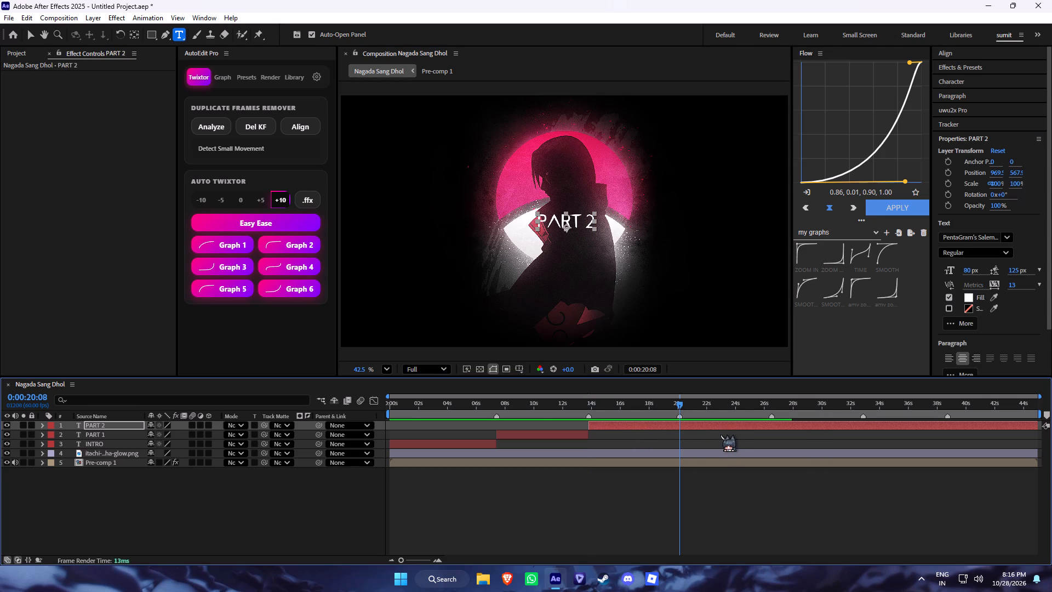
key("ctrl+shift+d")
double_click(711, 424)
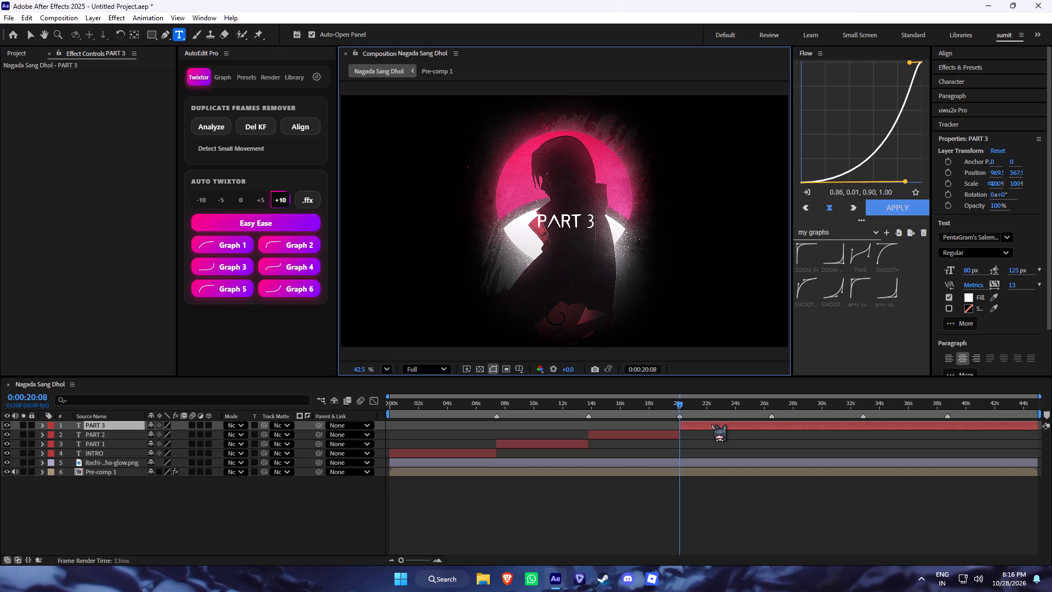
Split the PART 3 text layer at the fourth marker, at 0:00:26:31, and change the new layer's text to PART 4.
right_click(770, 415)
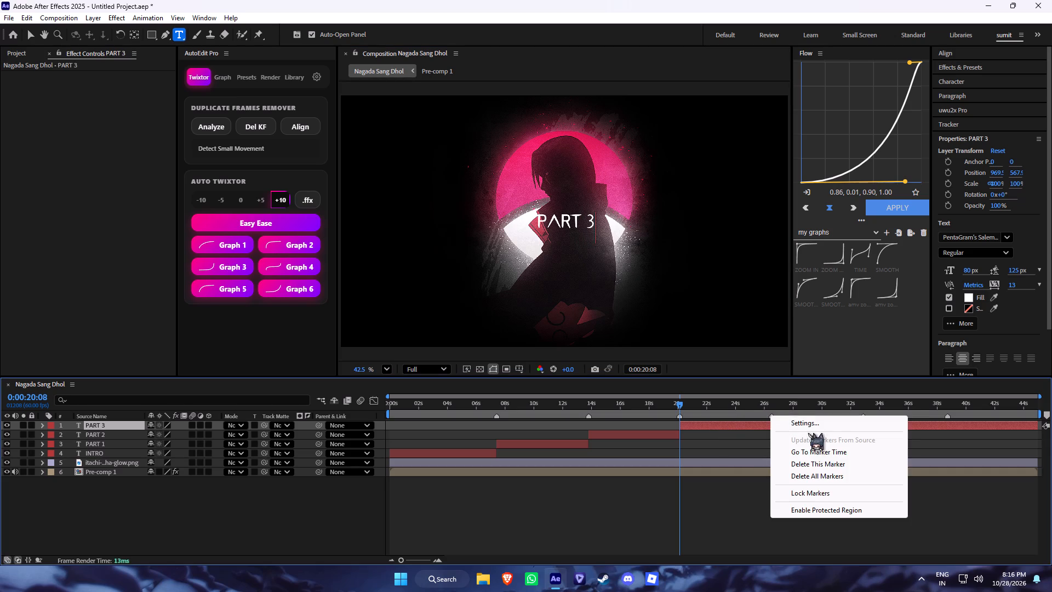
left_click(807, 449)
key("ctrl+shift+d")
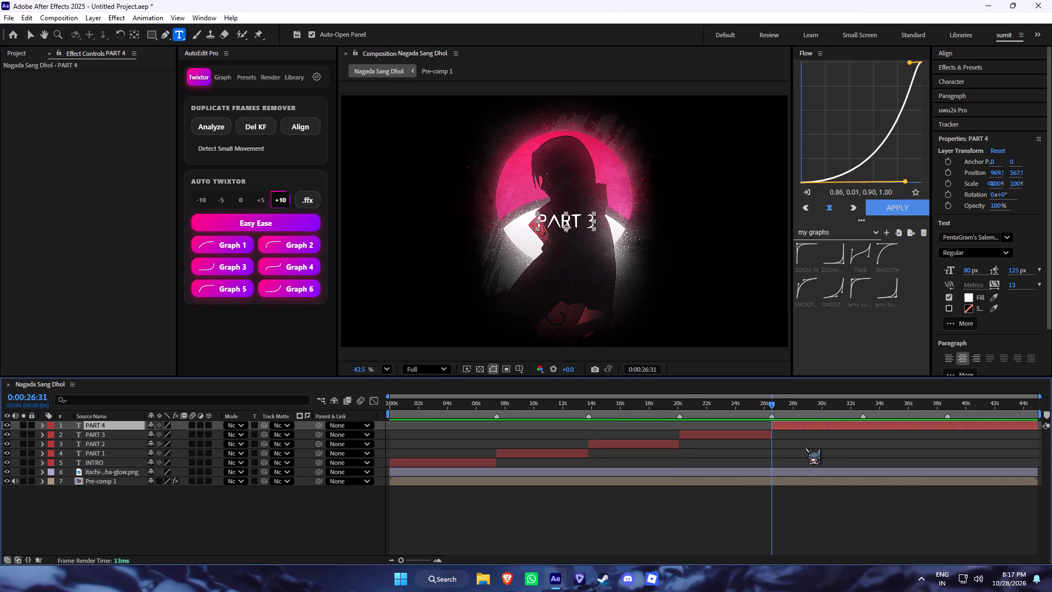
double_click(785, 426)
type("PART 4")
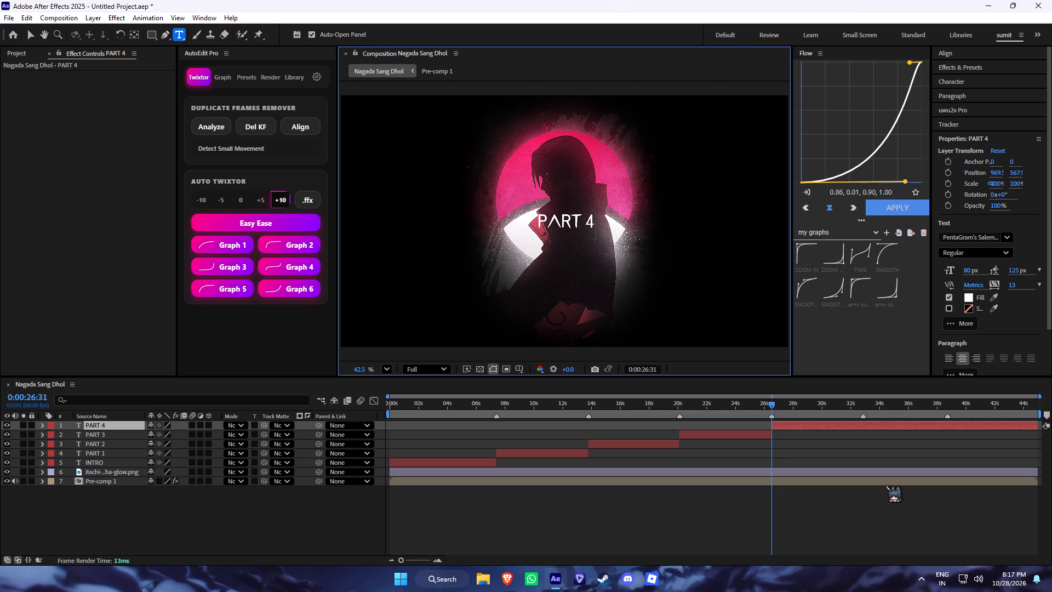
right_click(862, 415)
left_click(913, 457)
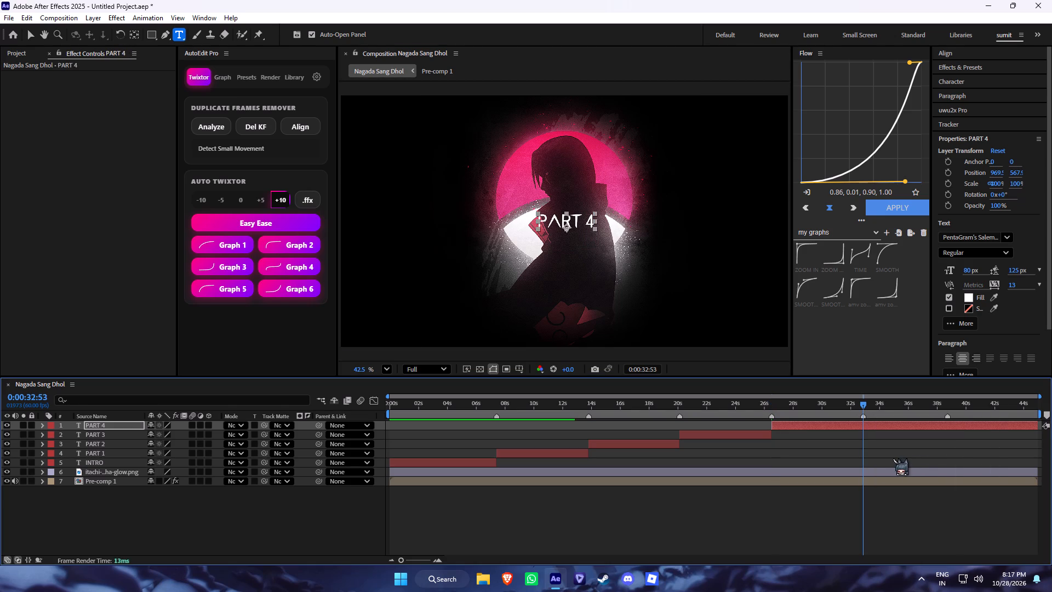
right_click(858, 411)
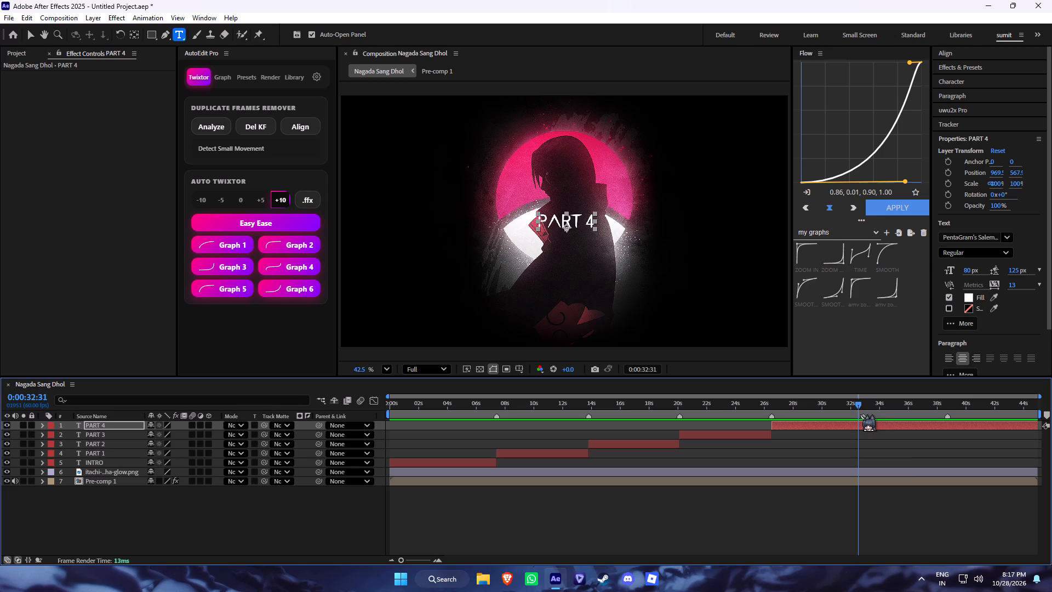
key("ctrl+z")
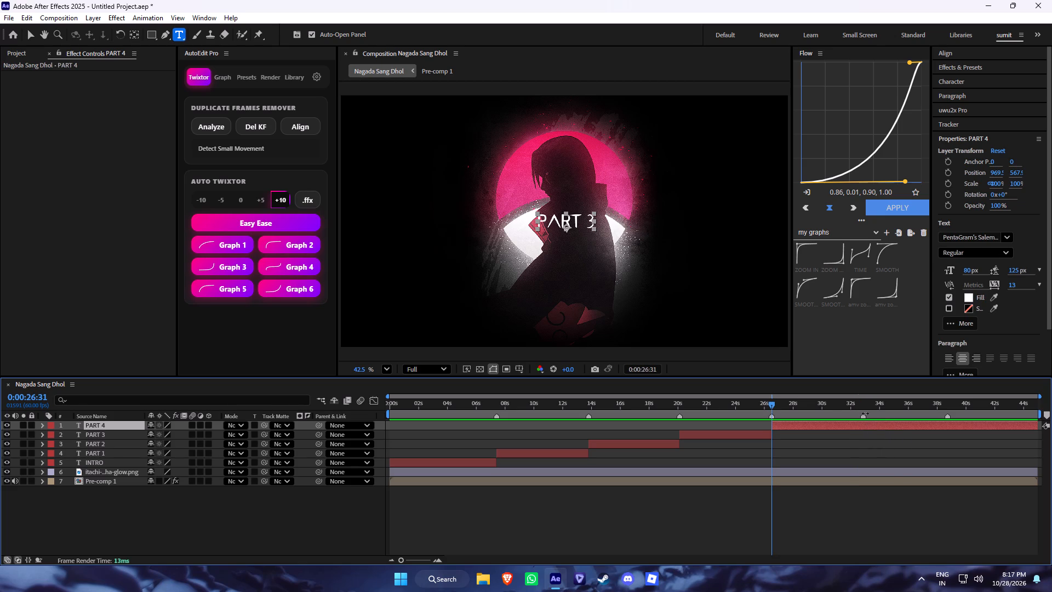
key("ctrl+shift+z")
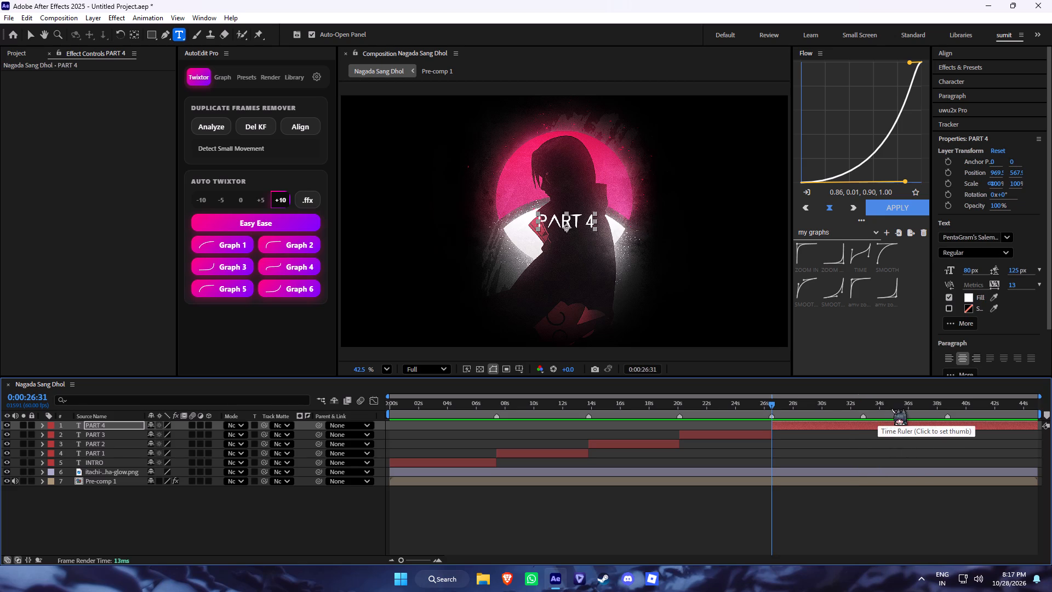
Split the PART 4 text layer at the fifth marker, at 0:00:32:53, and change the new layer's text to PART 5.
right_click(865, 419)
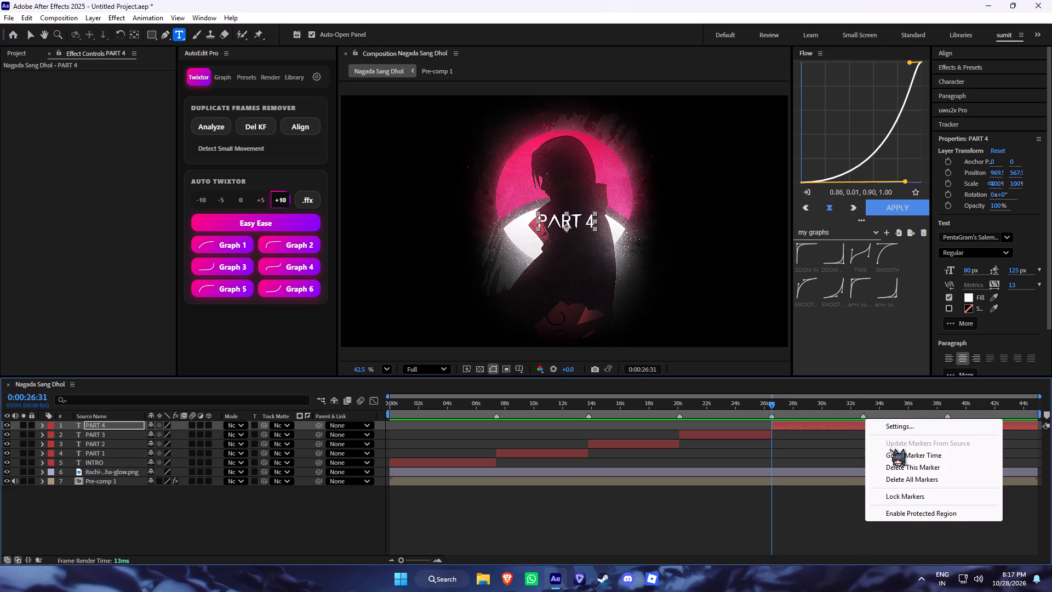
left_click(890, 452)
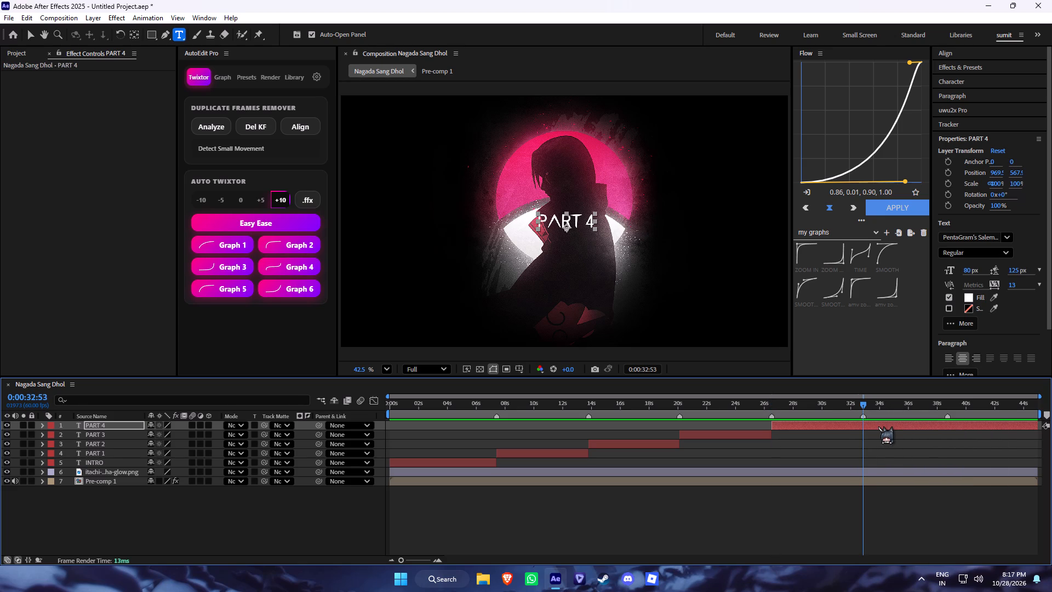
key("ctrl+shift+d")
double_click(878, 426)
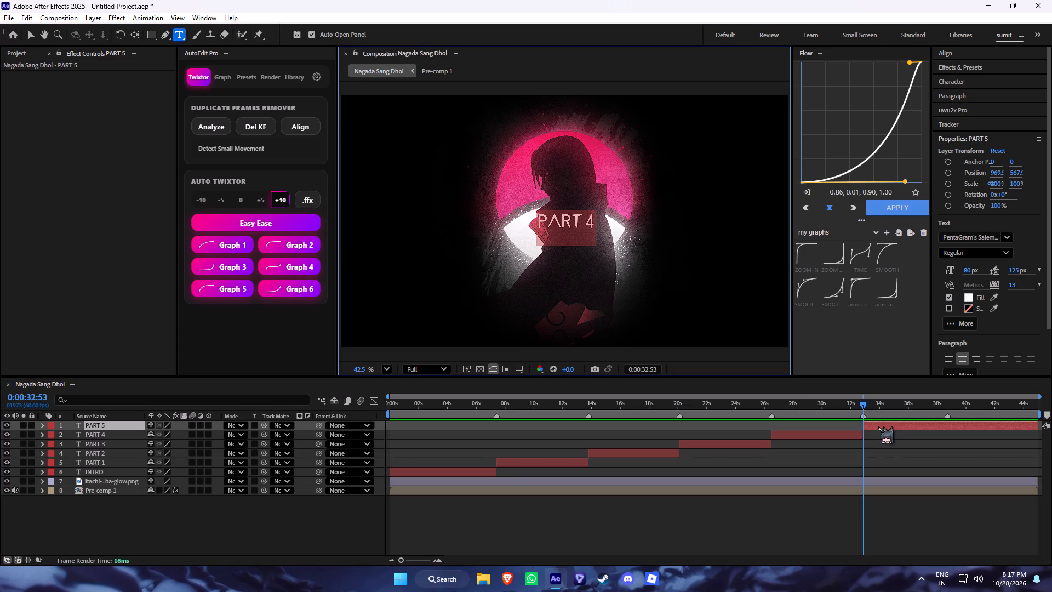
type("PART 5")
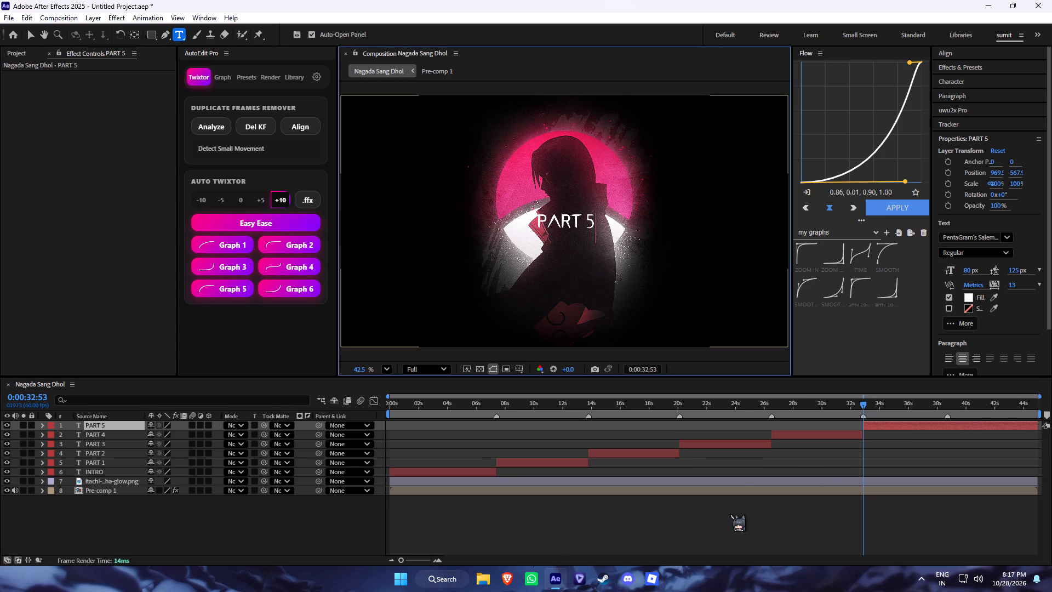
Split the PART 5 text layer at the last marker, at 0:00:38:43, and change the final layer's text to OUTRO.
right_click(945, 415)
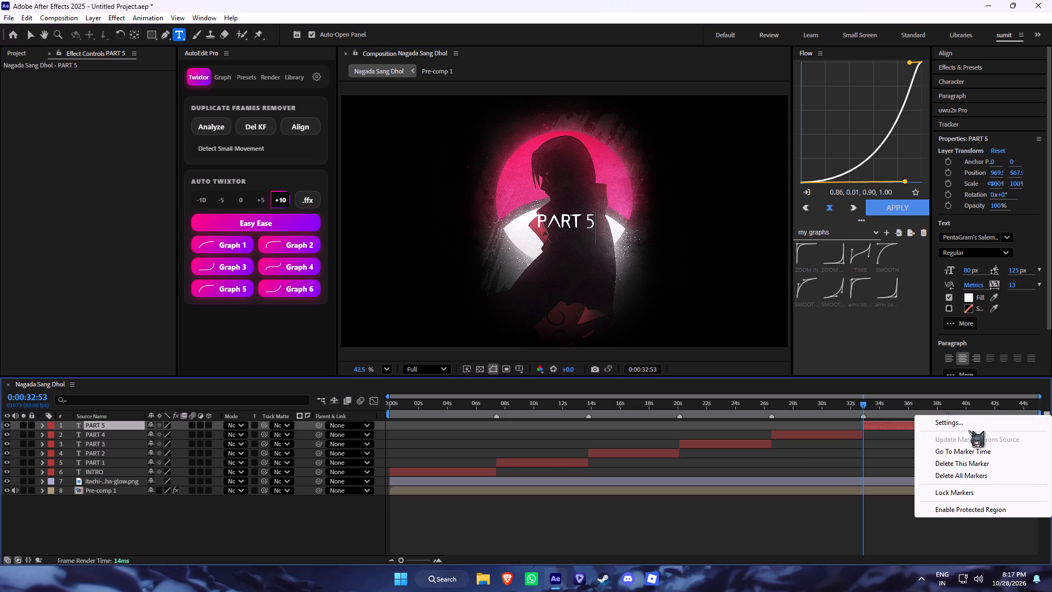
left_click(959, 449)
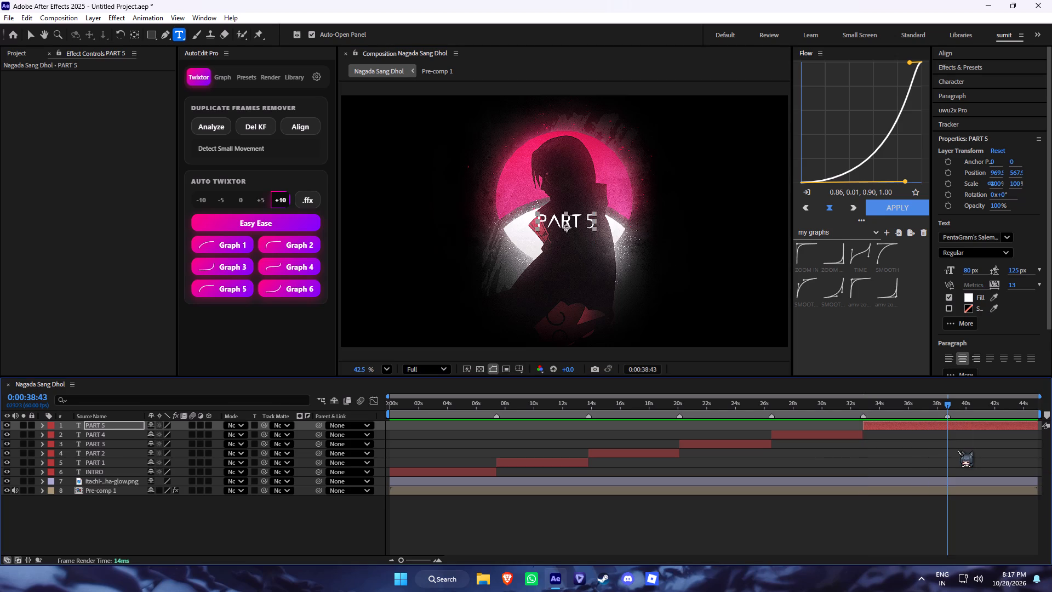
key("ctrl+shift+d")
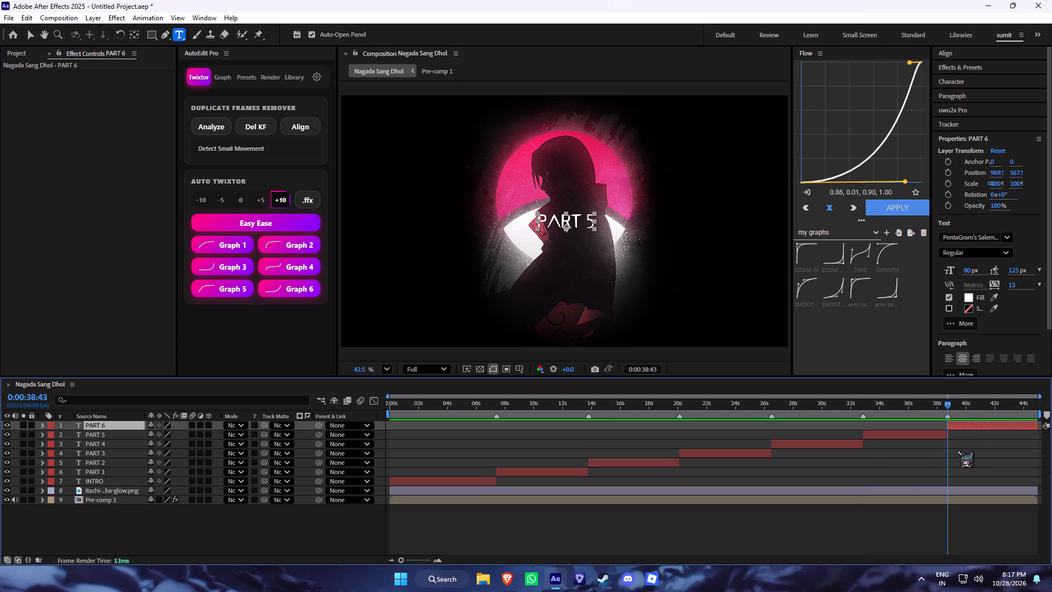
double_click(965, 424)
type("OUTRO")
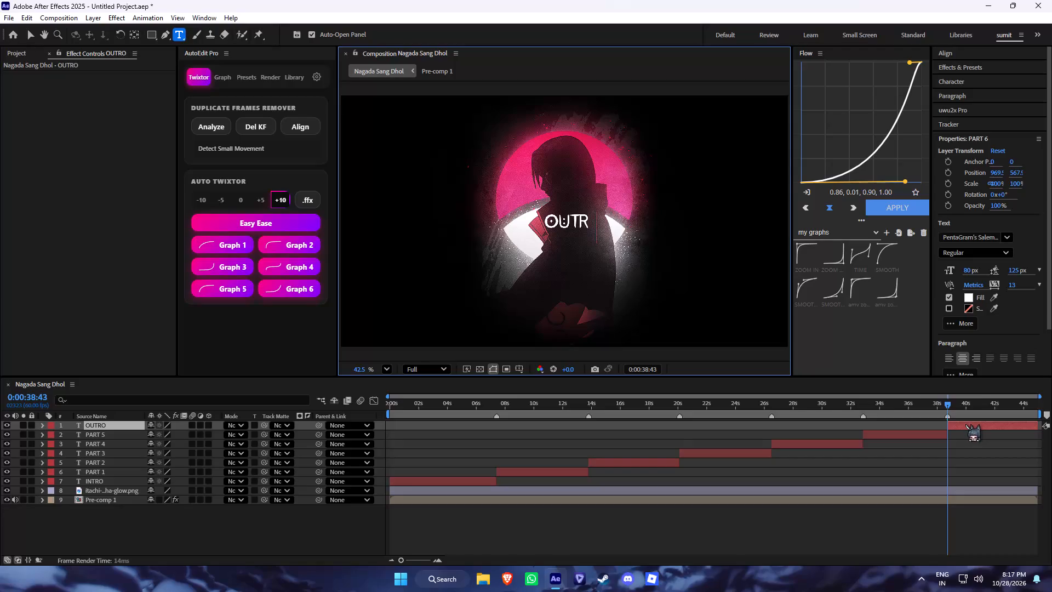
left_click(27, 35)
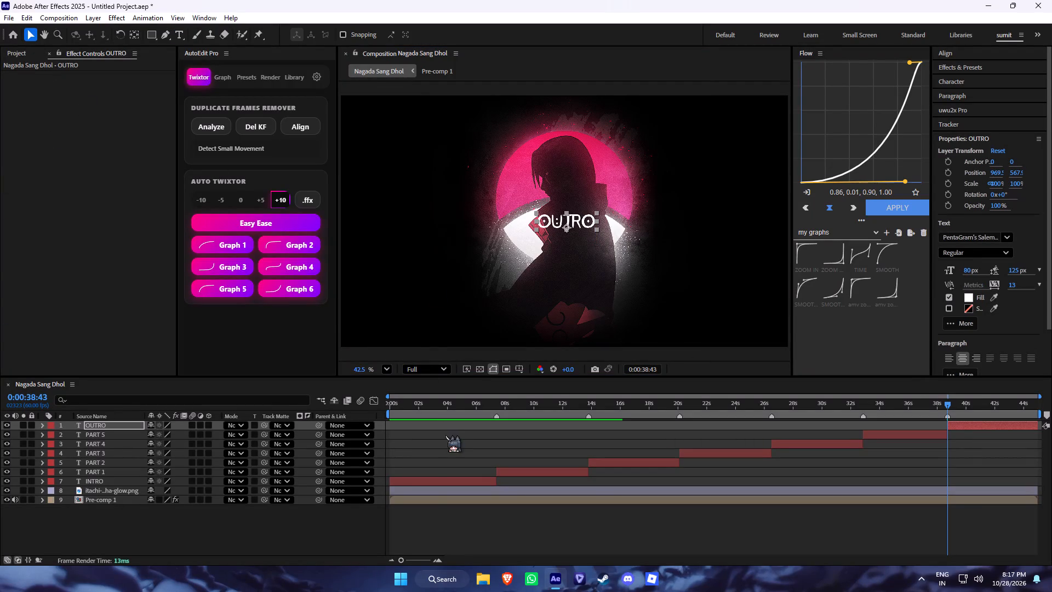
Play the composition from the start, with no layer selected, to review the section labels against the music.
left_click_drag(437, 403, 356, 421)
left_click(425, 521)
key("space")
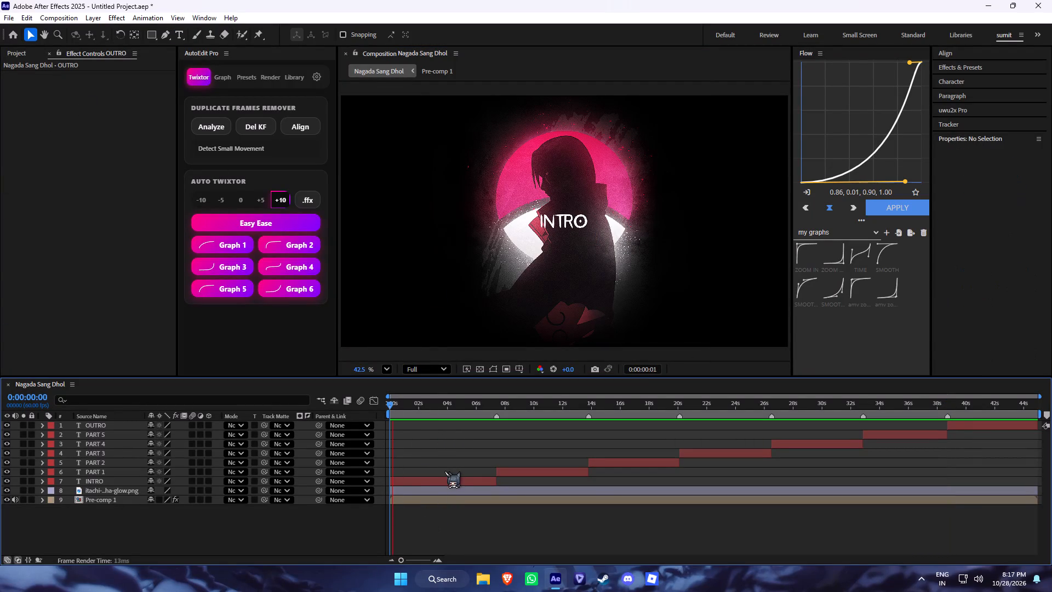